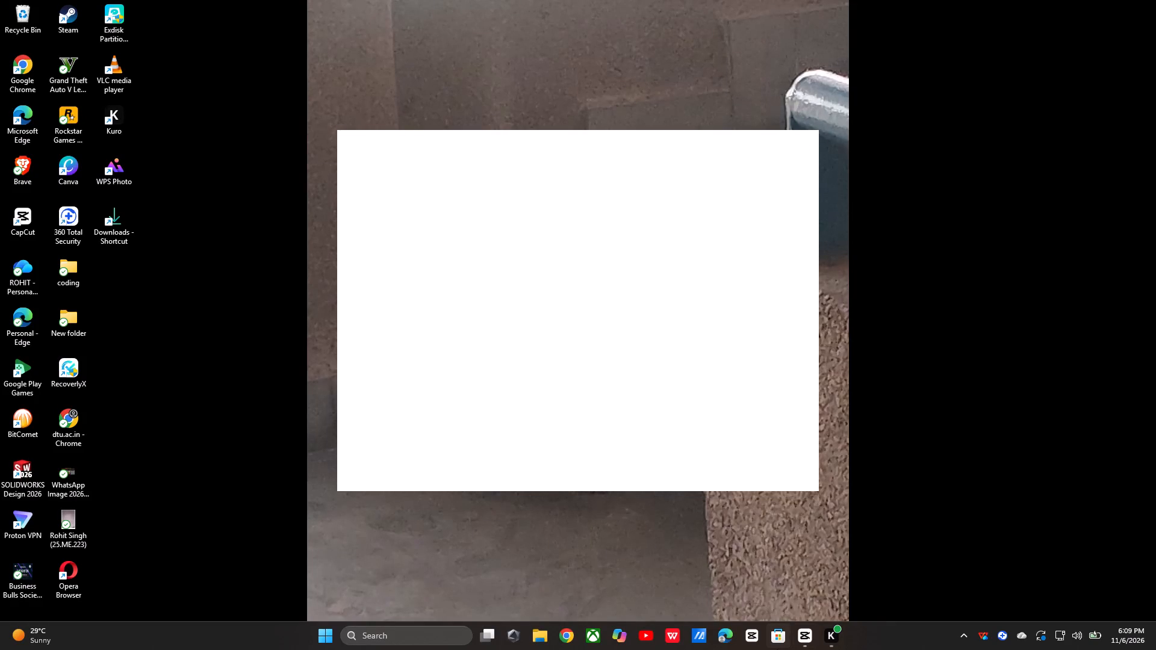
# Switch to CapCut and accept its environment testing result.
pyautogui.click(814, 630)
pyautogui.click(602, 386)
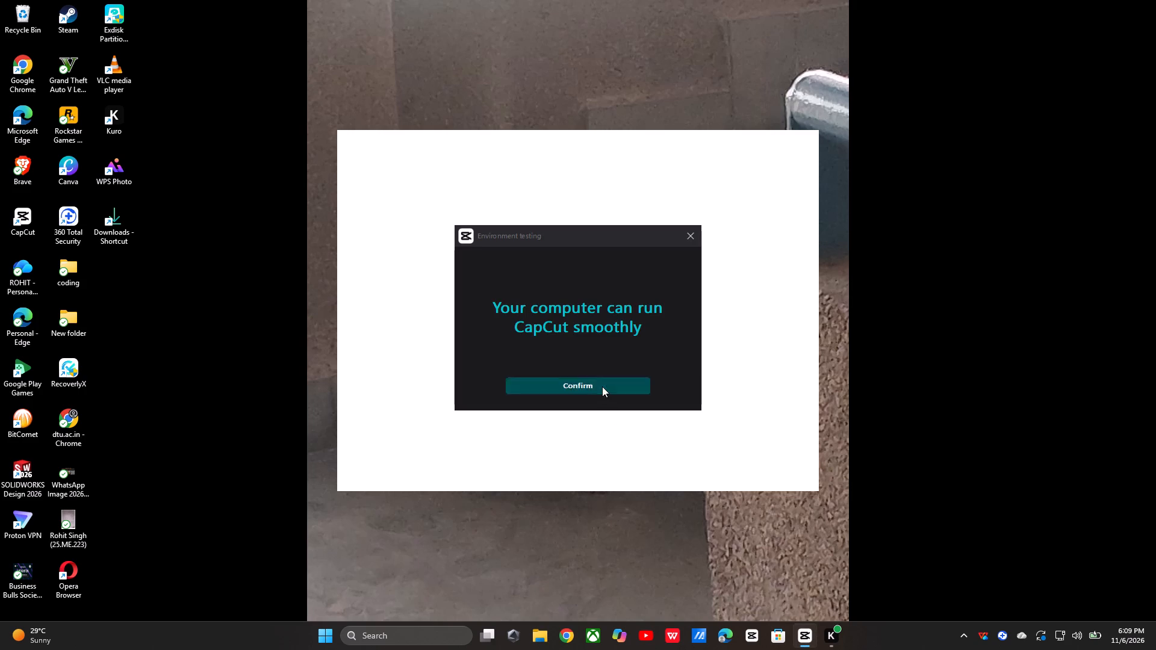
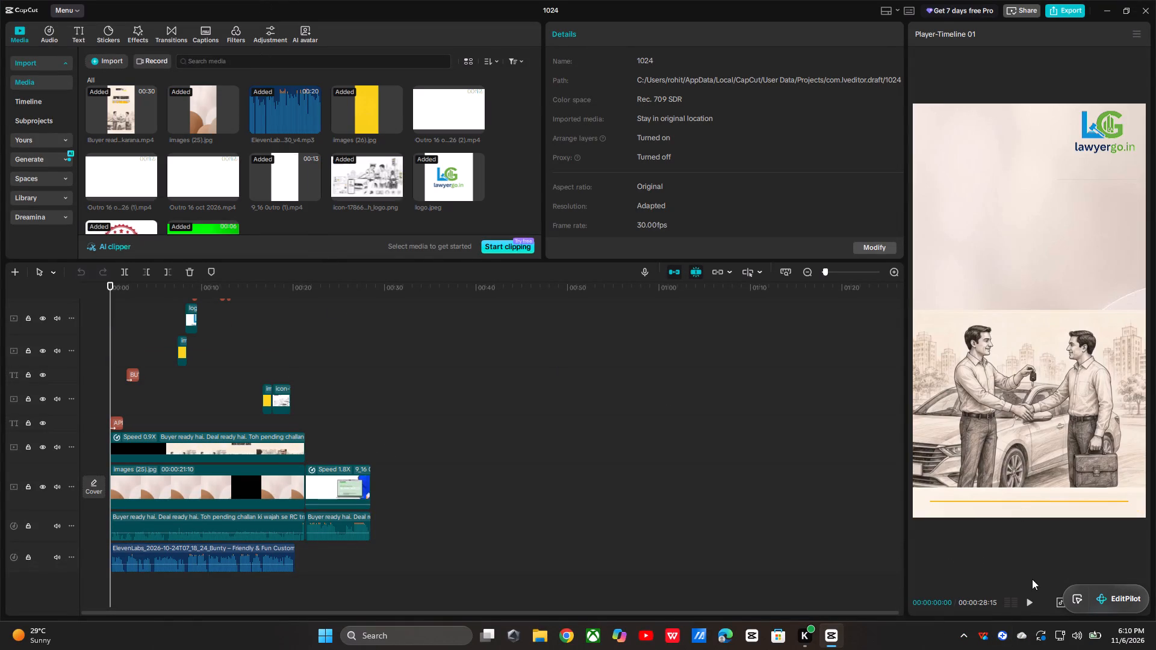
# Play the video from the start and pause at about 8 seconds, on the yellow WAIT KYUN! frame.
pyautogui.click(1030, 600)
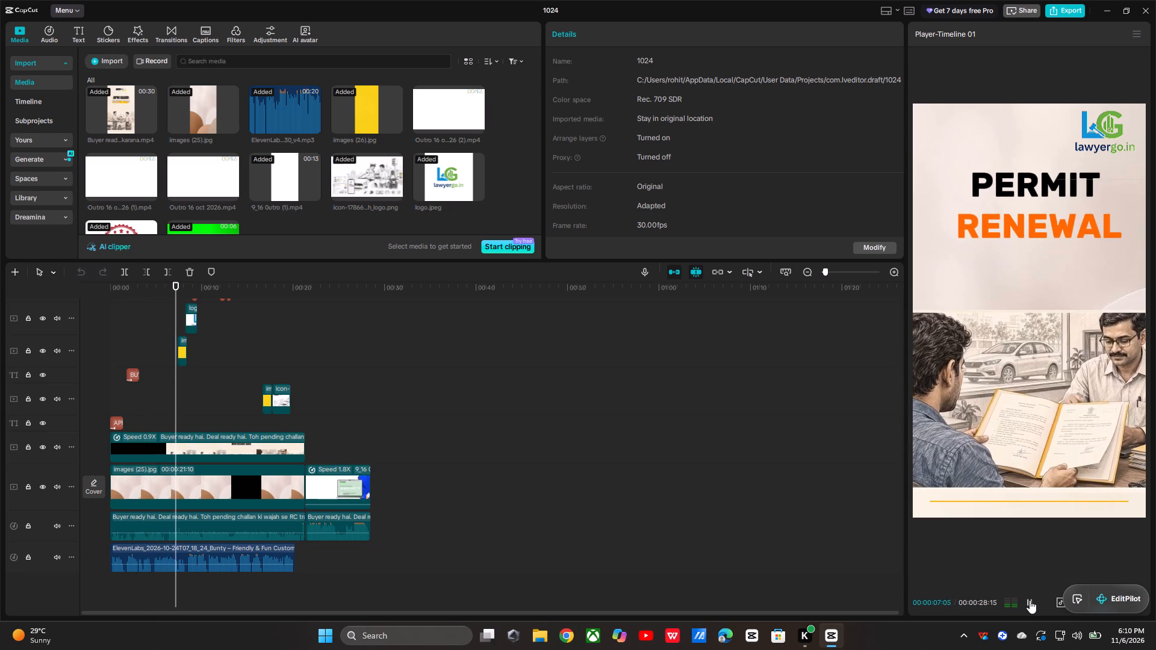
pyautogui.click(1030, 600)
# Examine the basic video settings of the yellow images (26).jpg clip behind the WAIT KYUN! title.
pyautogui.scroll(3, 390, 435)
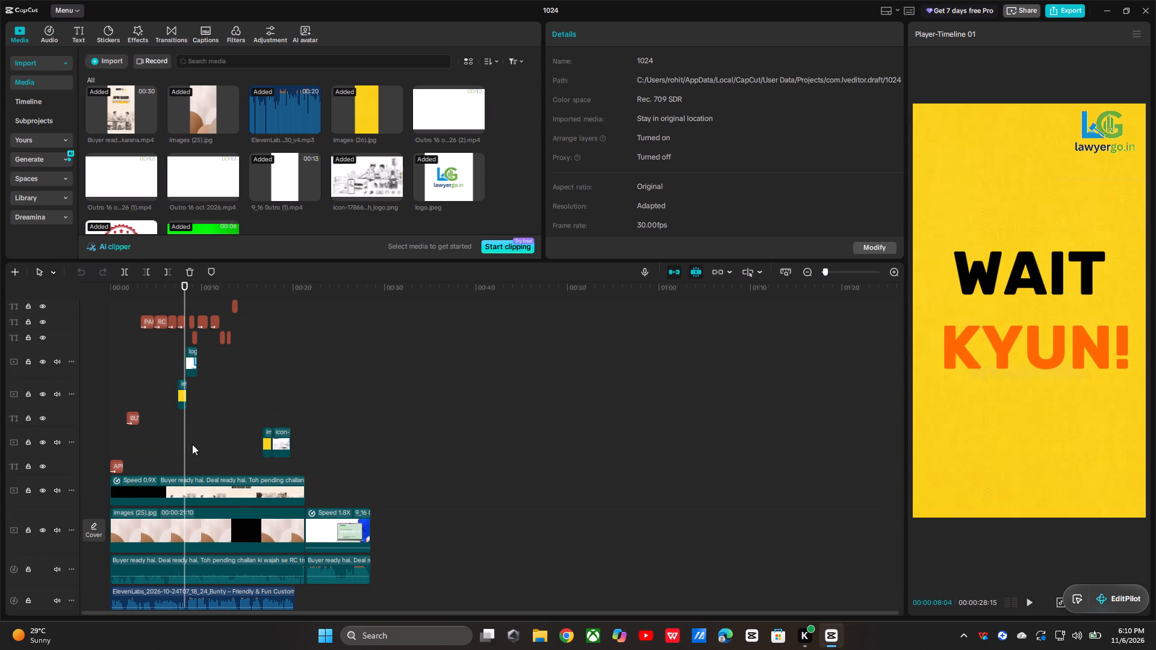
pyautogui.click(182, 389)
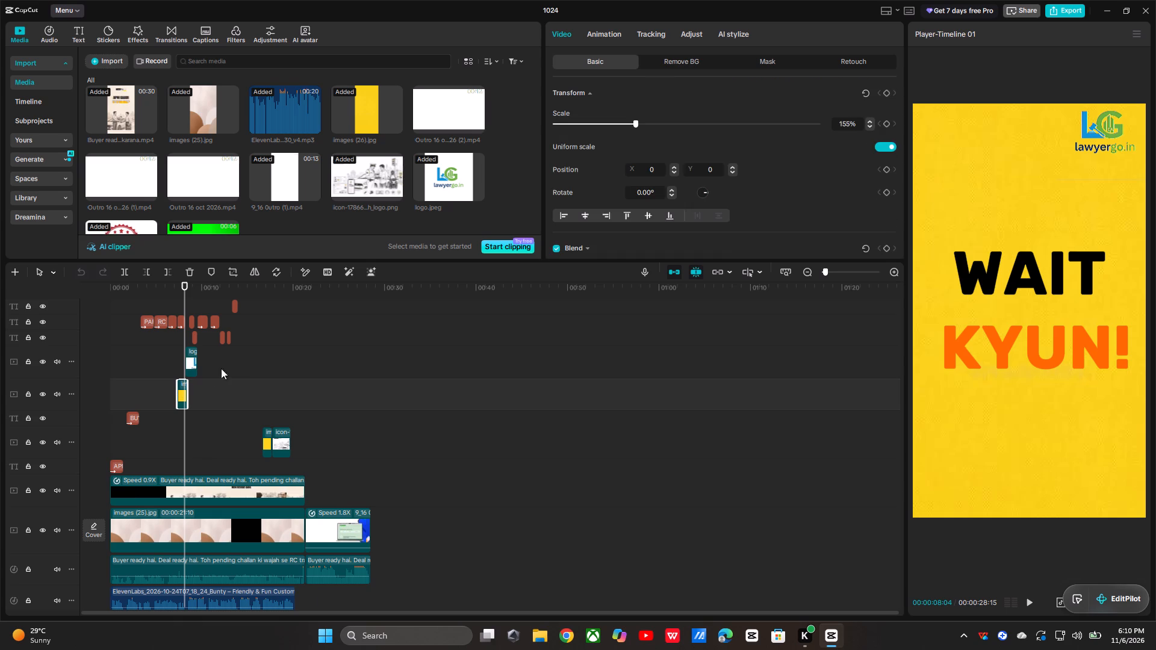
pyautogui.scroll(-3, 612, 195)
pyautogui.scroll(2, 612, 195)
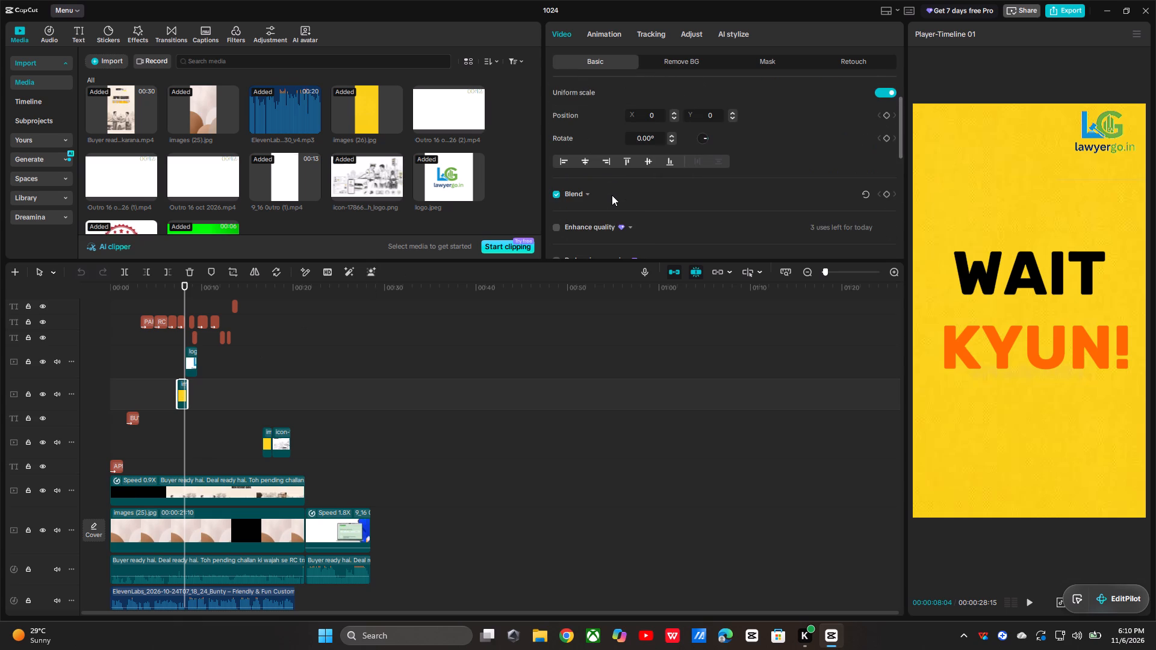
pyautogui.scroll(-1, 612, 195)
pyautogui.scroll(4, 612, 195)
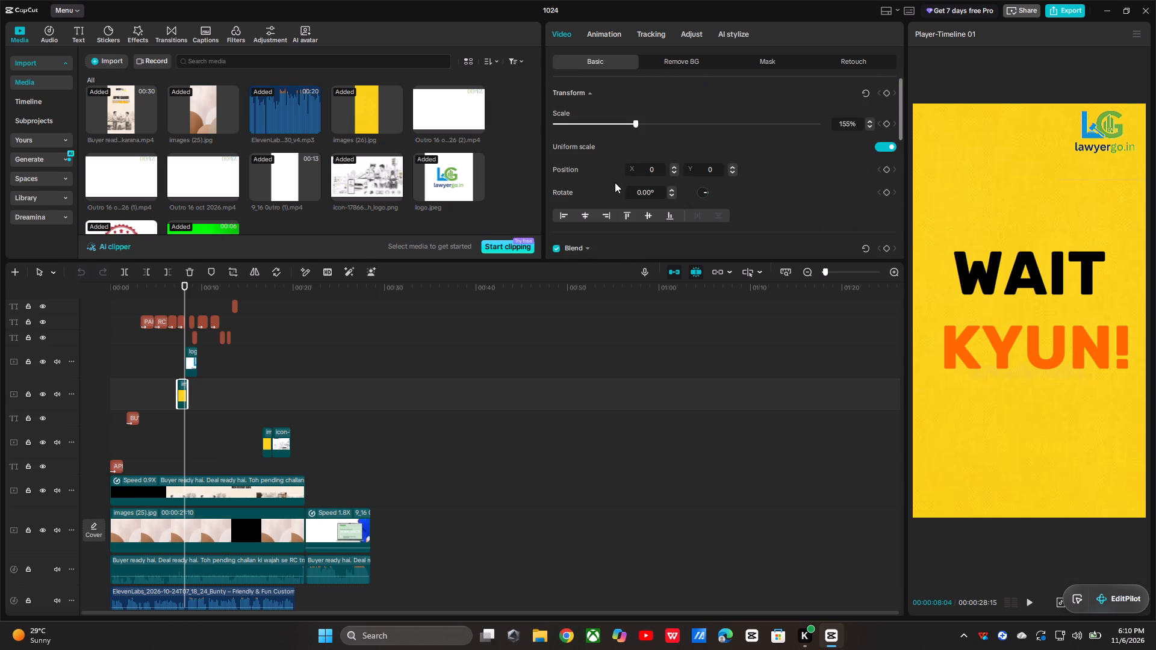
pyautogui.scroll(4, 615, 179)
pyautogui.scroll(-4, 615, 179)
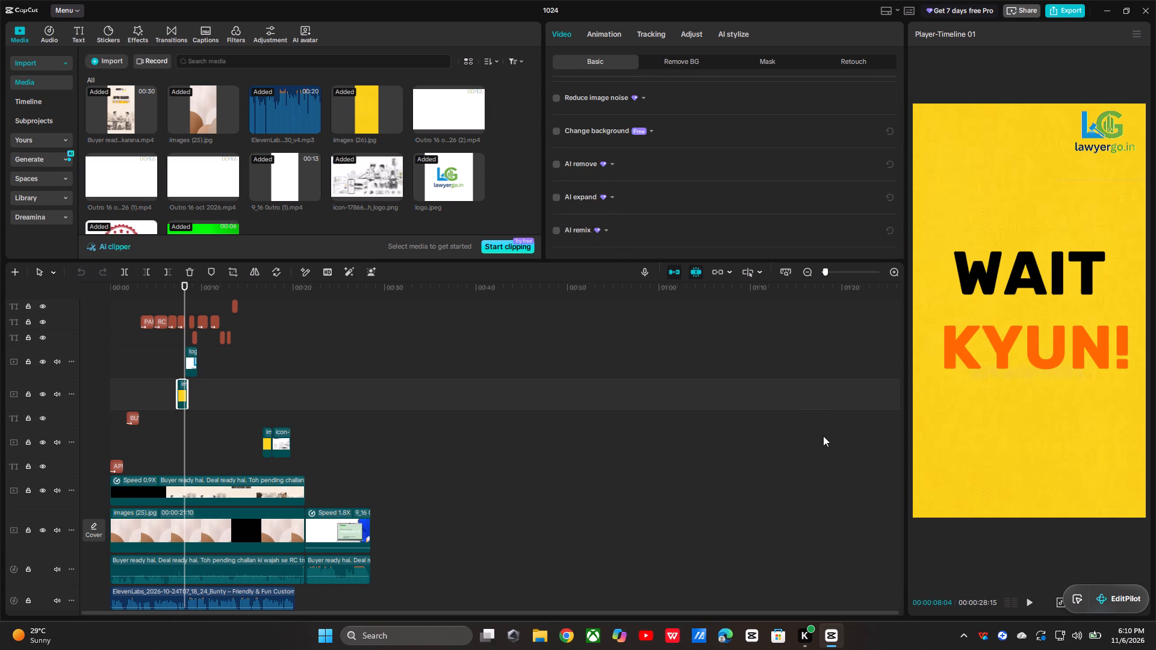
pyautogui.moveTo(822, 271); pyautogui.dragTo(834, 274)
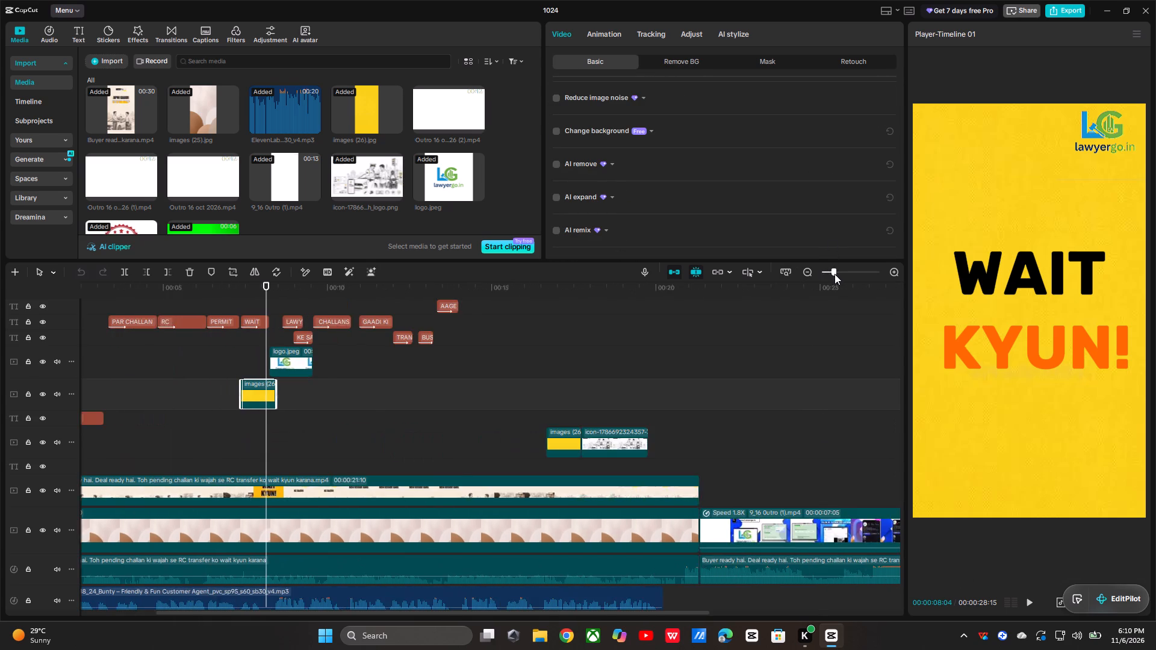
pyautogui.moveTo(834, 274); pyautogui.dragTo(837, 274)
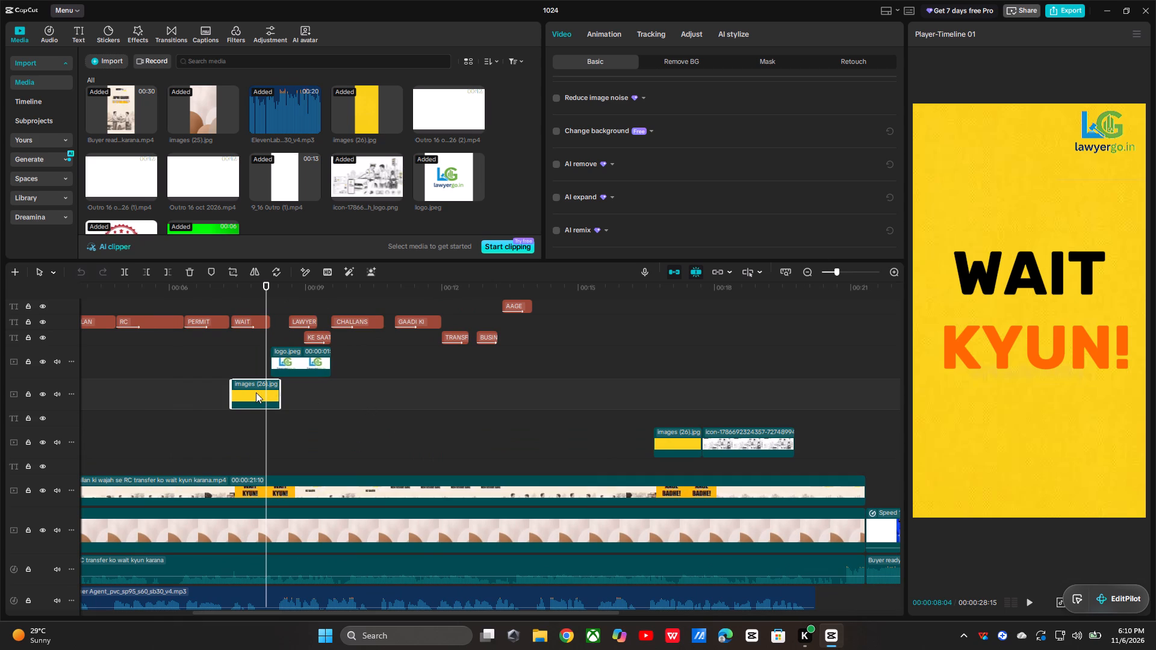
pyautogui.click(256, 392)
pyautogui.scroll(-3, 651, 165)
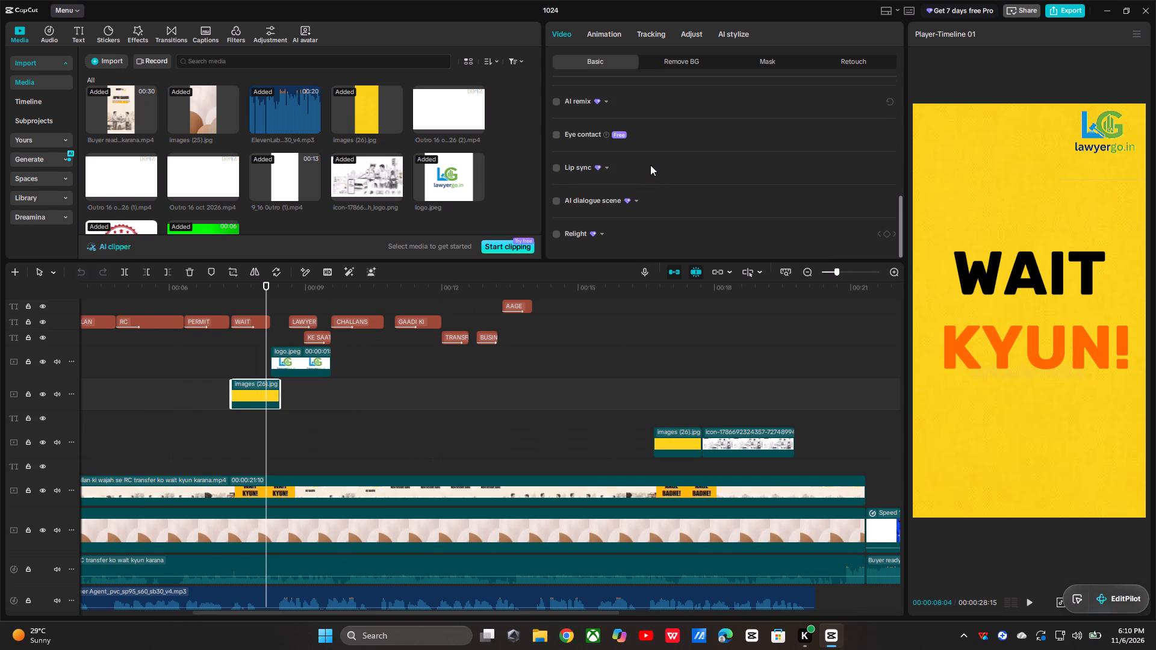
pyautogui.scroll(-5, 650, 165)
# Look through the yellow clip's background removal, mask and retouch options.
pyautogui.click(677, 66)
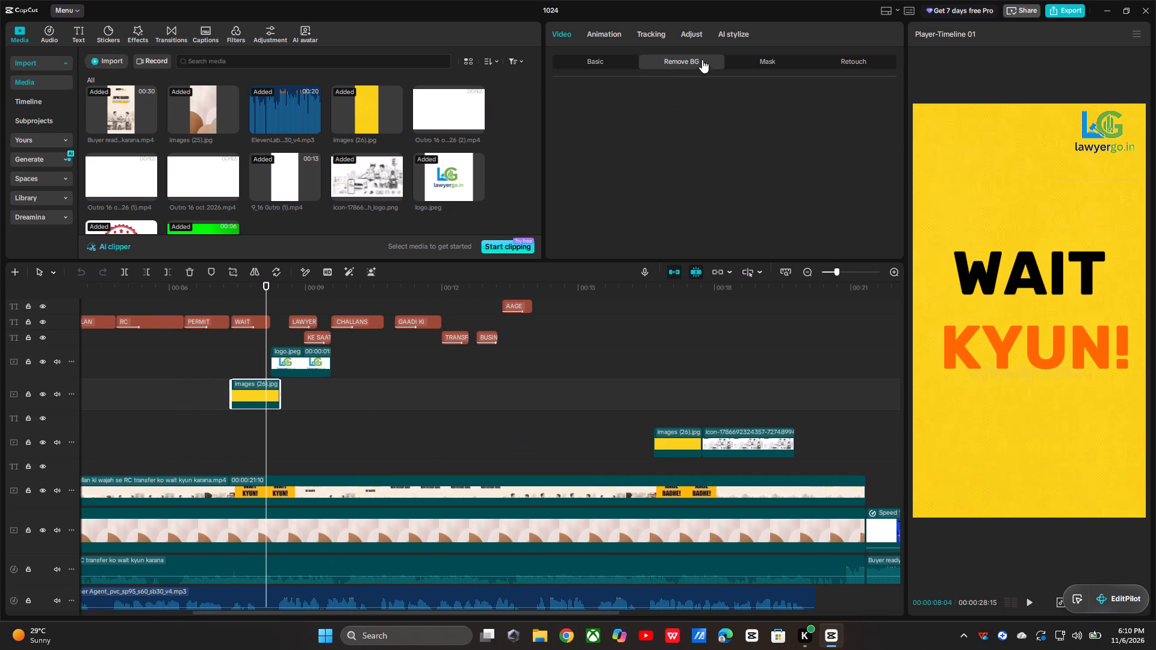
pyautogui.click(778, 67)
pyautogui.click(844, 58)
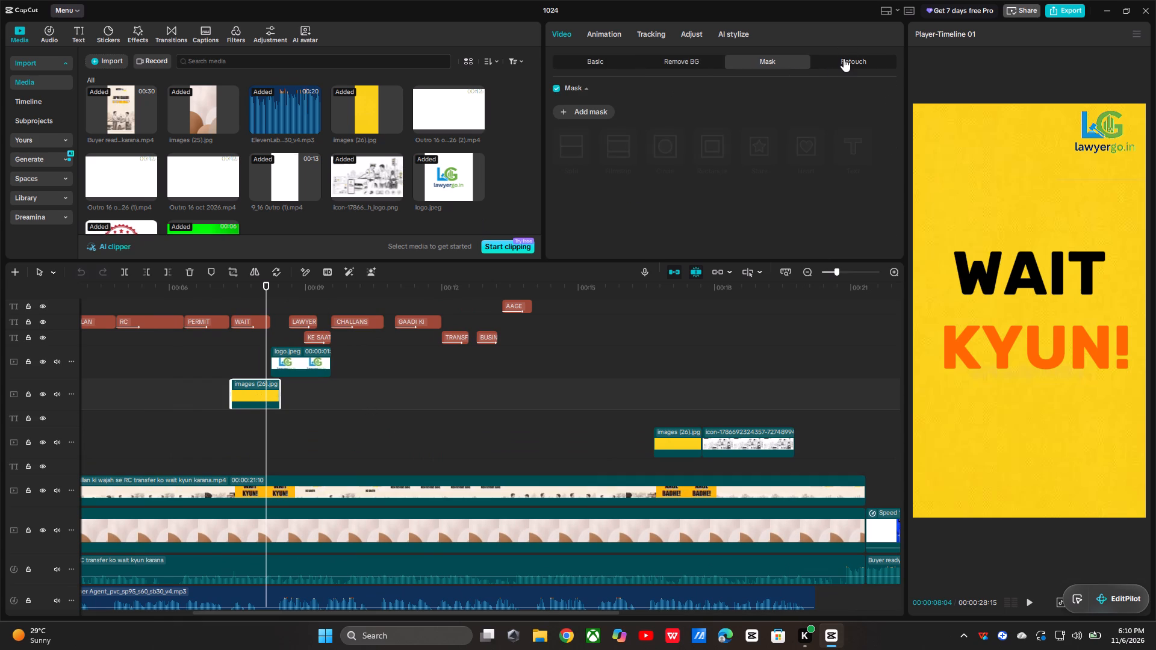
pyautogui.scroll(-4, 575, 143)
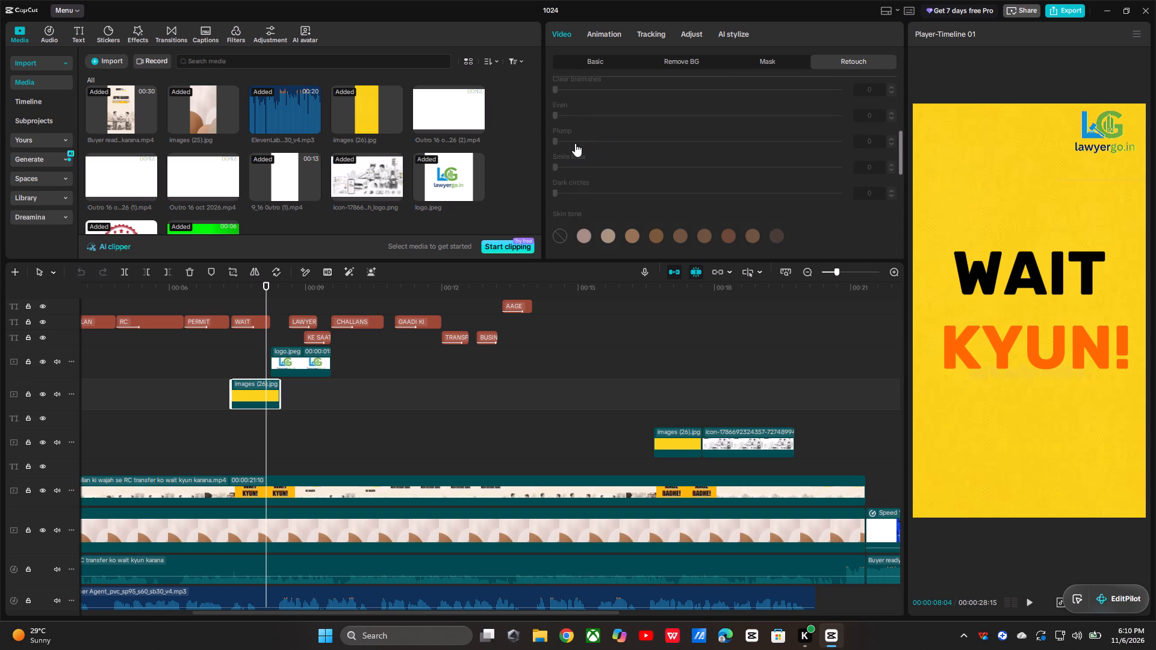
pyautogui.scroll(-3, 575, 143)
pyautogui.scroll(3, 574, 143)
pyautogui.scroll(-1, 574, 143)
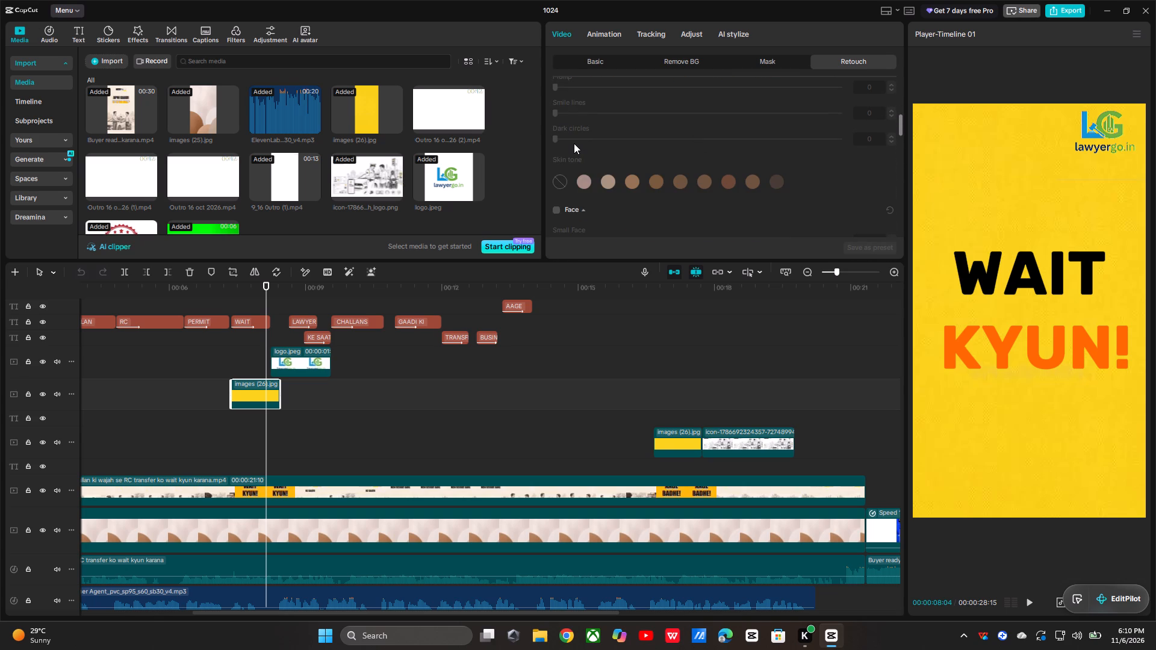
pyautogui.scroll(5, 589, 172)
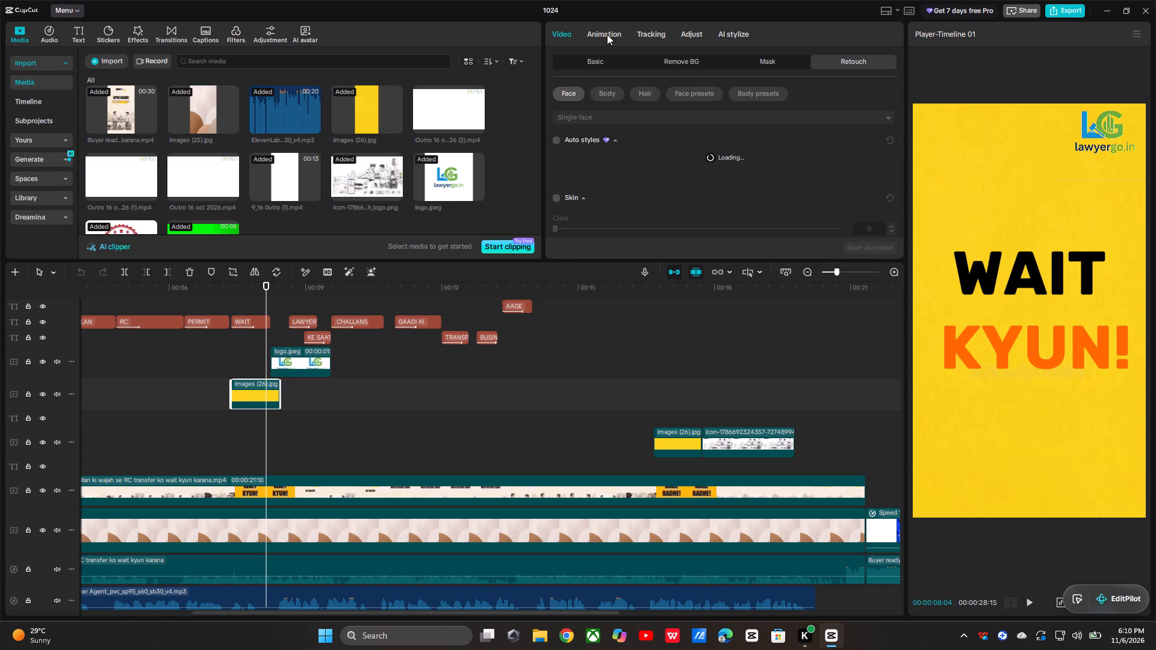
# Lower the colour temperature of the yellow images (26).jpg clip behind WAIT KYUN! to -17.
pyautogui.click(607, 34)
pyautogui.click(689, 35)
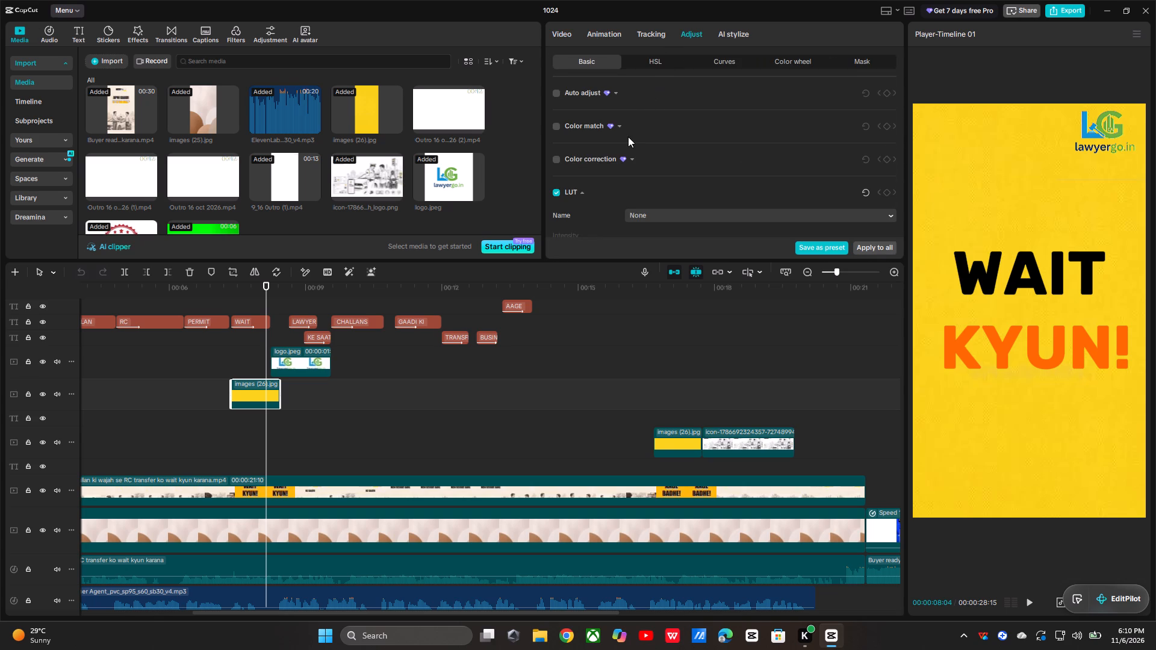
pyautogui.scroll(4, 628, 137)
pyautogui.scroll(-3, 628, 137)
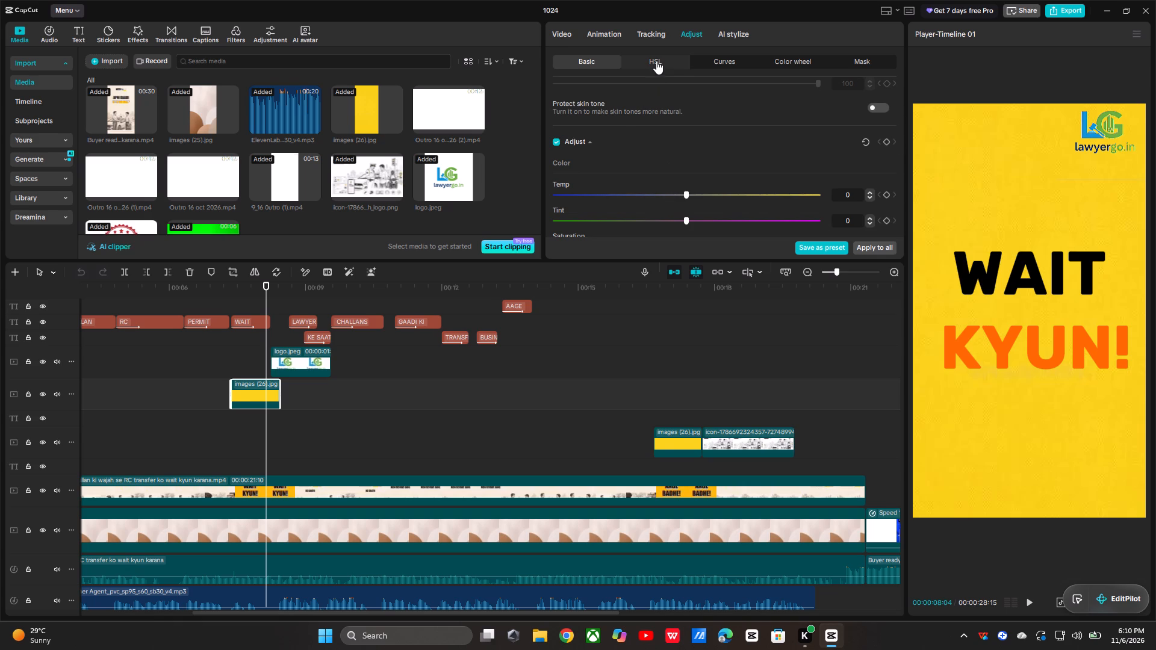
pyautogui.scroll(-2, 734, 77)
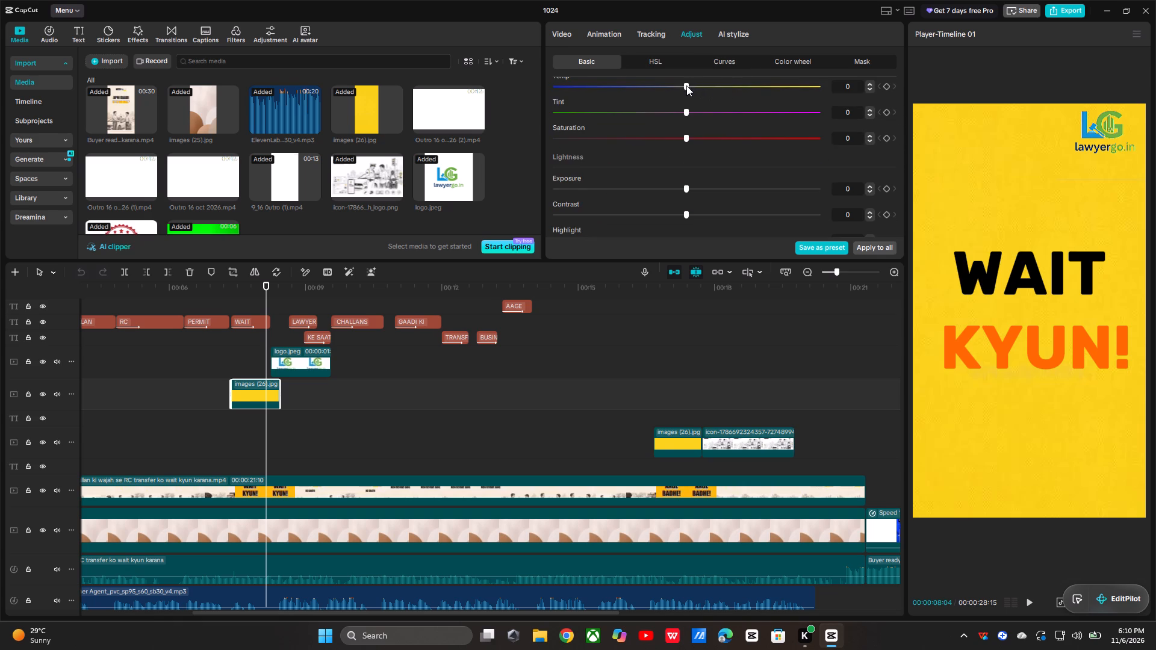
pyautogui.click(686, 85)
# Hide the track of the yellow images (26).jpg clip behind WAIT KYUN! to check the layer beneath, and show it again.
pyautogui.scroll(5, 375, 351)
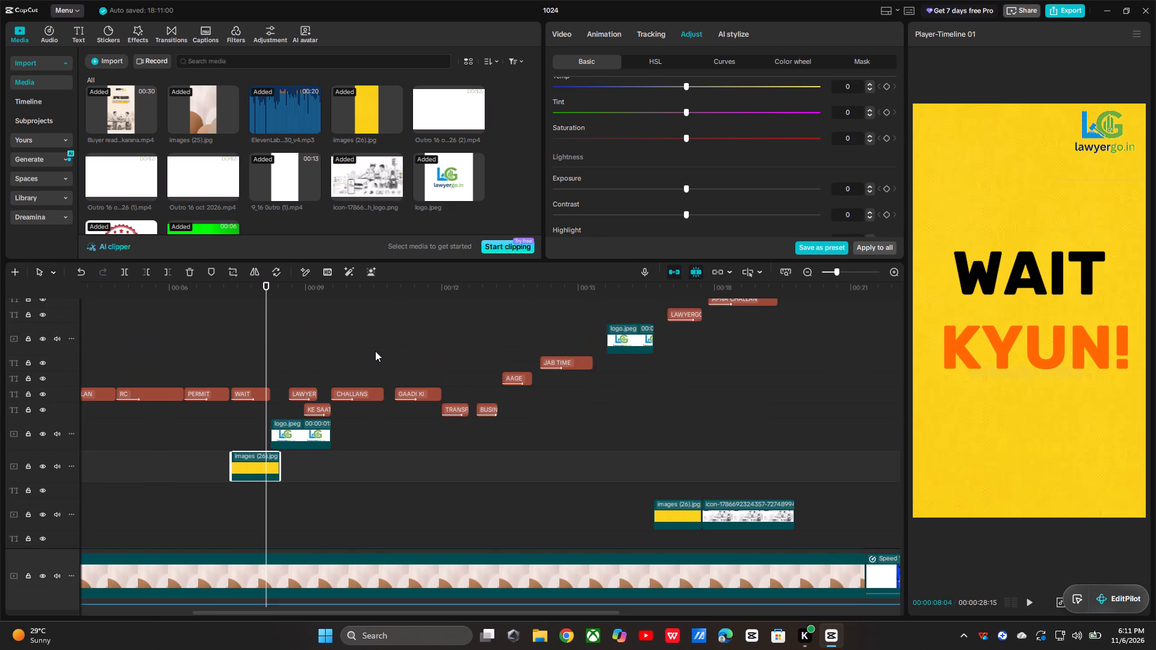
pyautogui.scroll(-6, 375, 351)
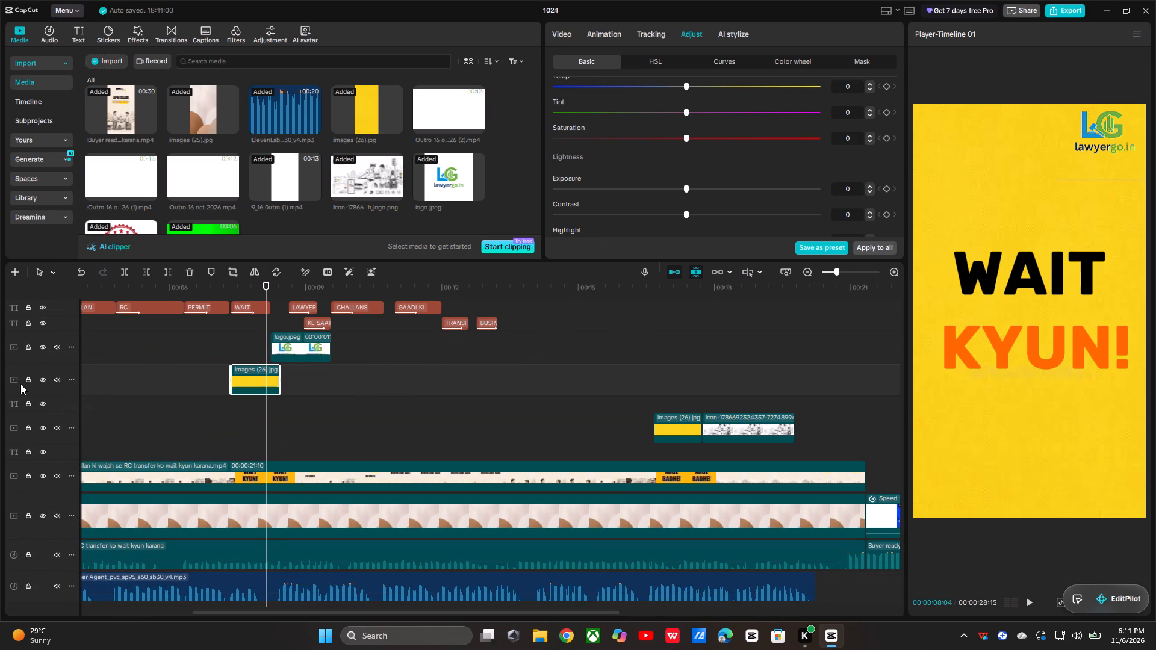
pyautogui.click(41, 378)
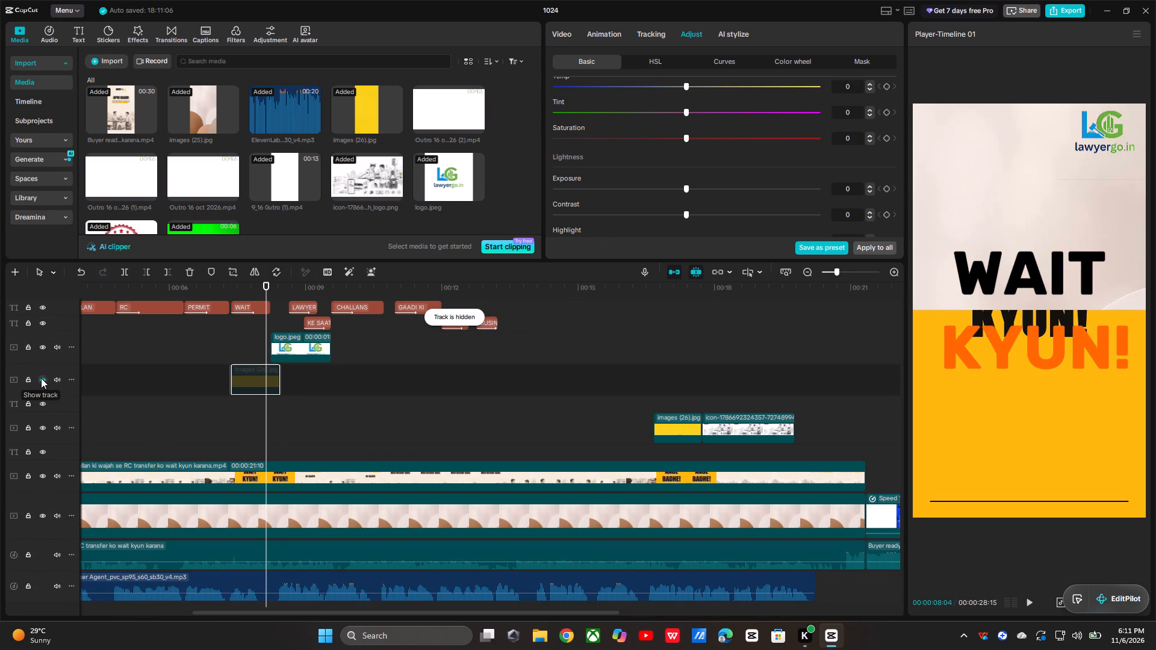
pyautogui.click(41, 378)
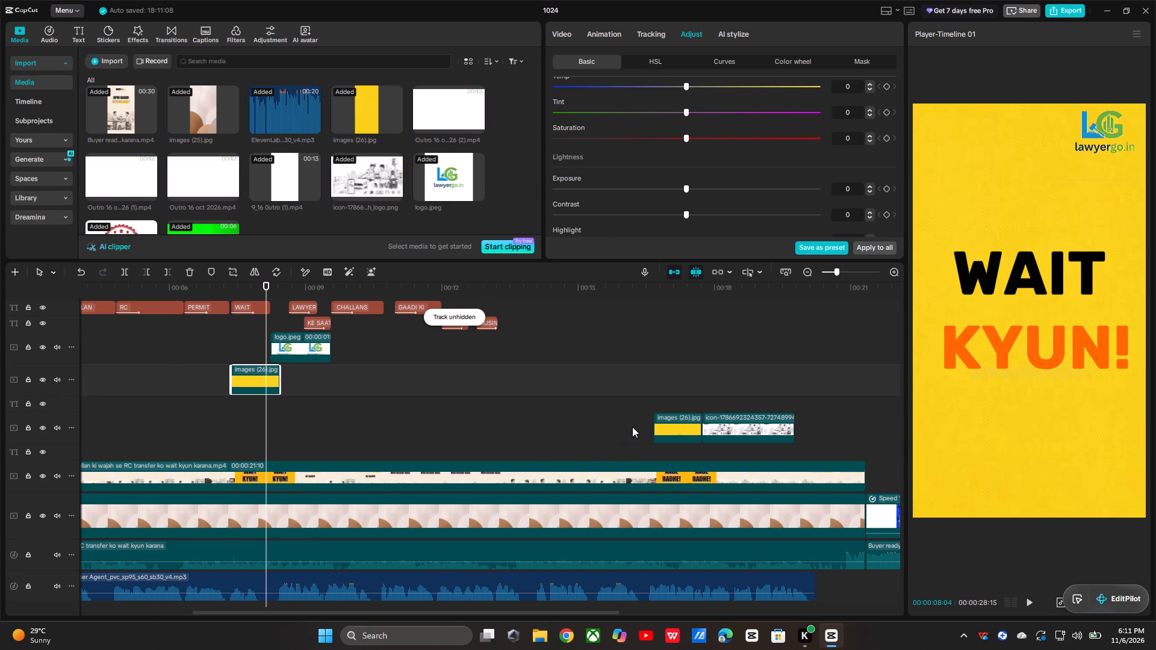
# Open the Windows search to find another app.
pyautogui.click(424, 642)
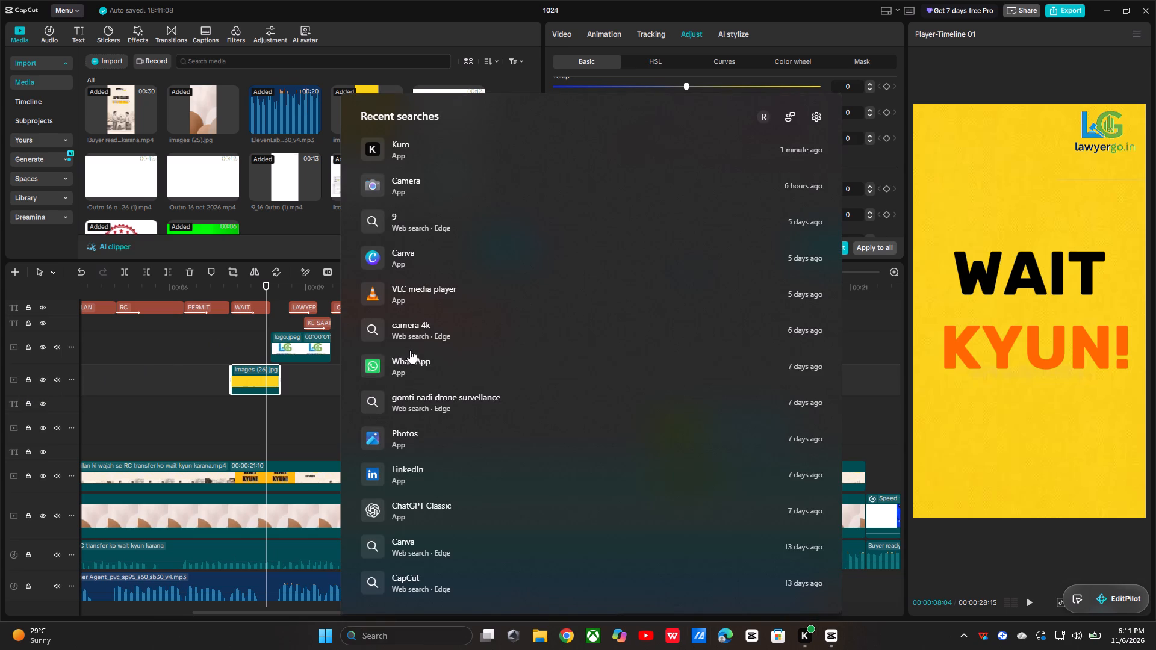
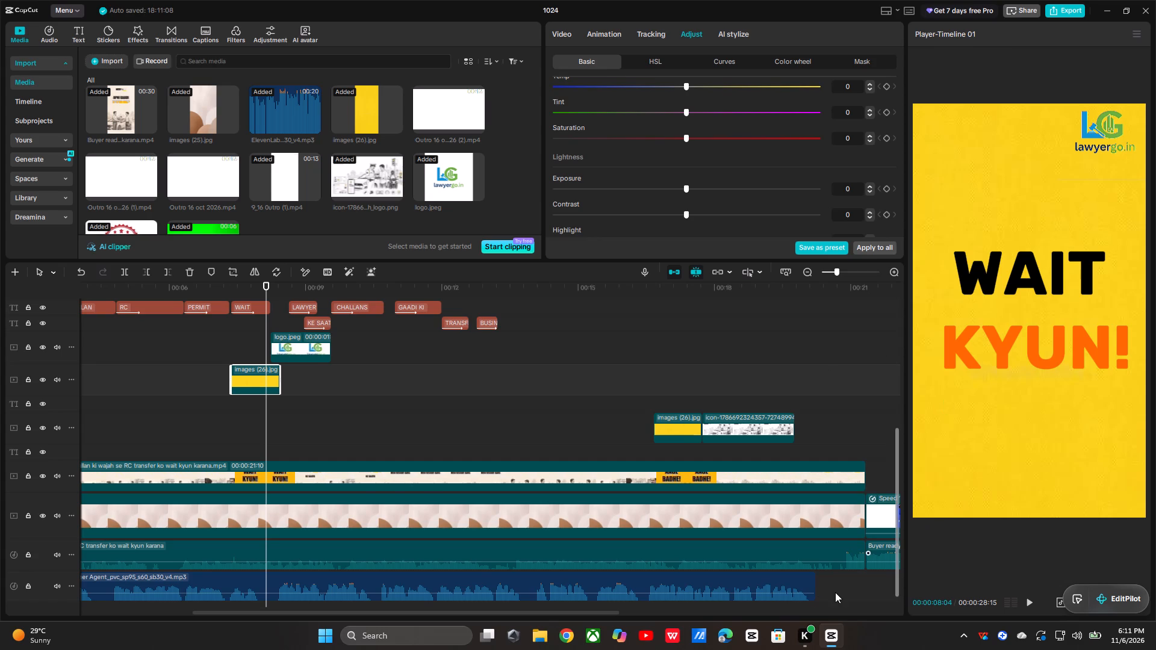
# Switch to Google Chrome and open a browser window with a new tab.
pyautogui.click(567, 631)
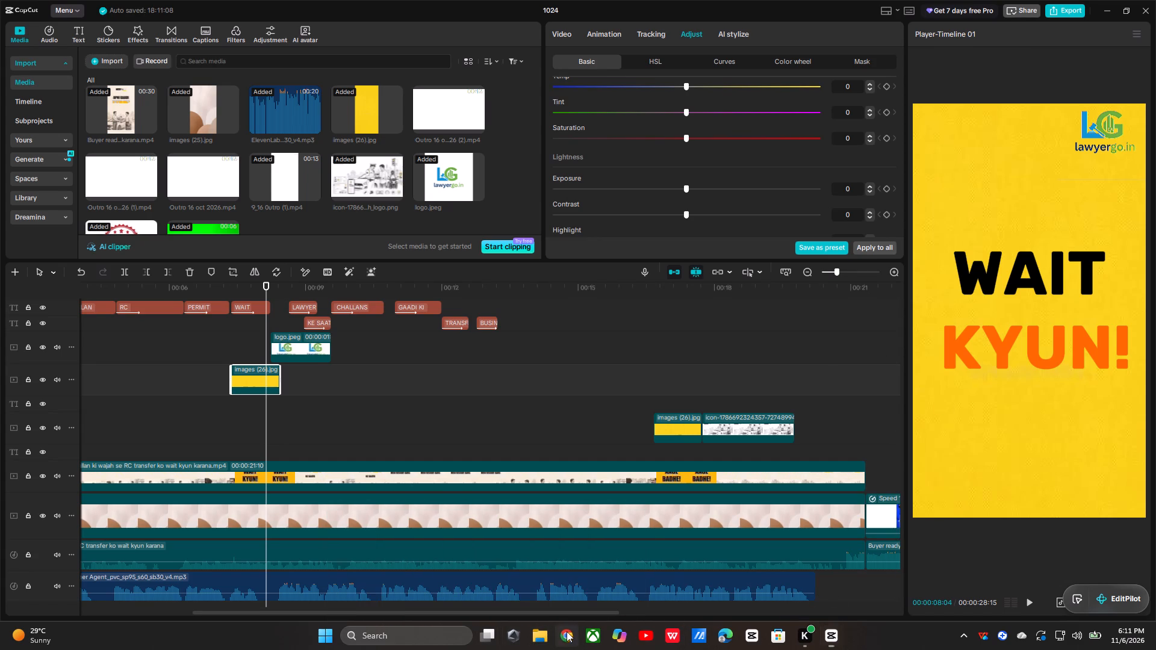
pyautogui.click(538, 415)
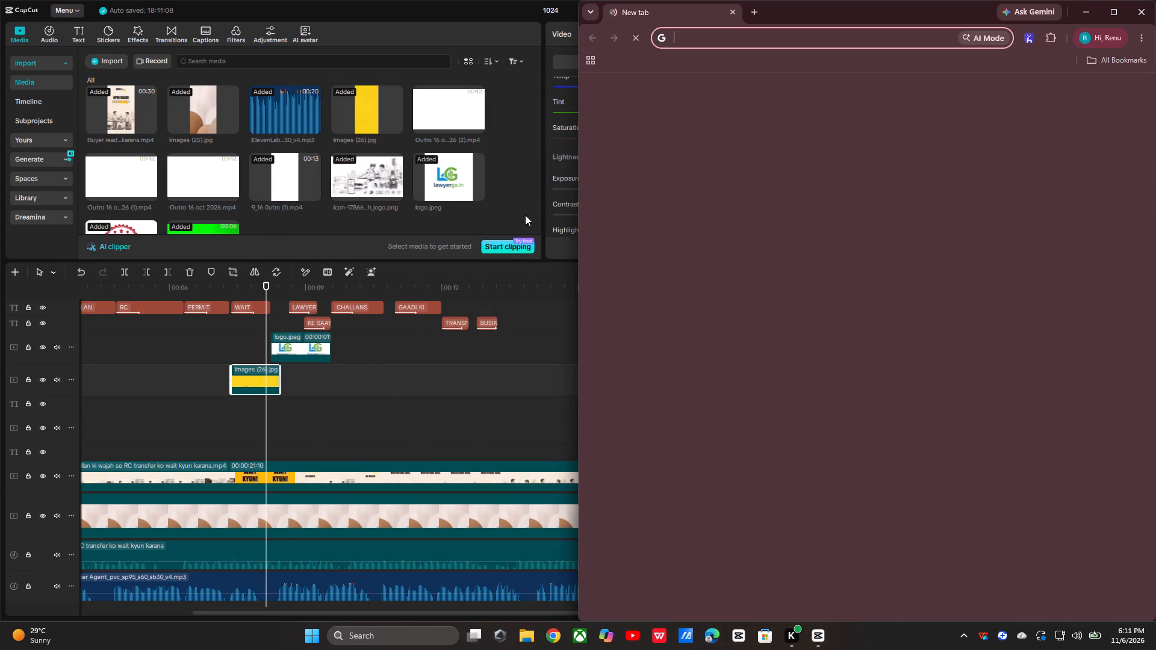
# Search Google in Chrome for "best background color" and show the image results.
pyautogui.click(721, 249)
pyautogui.write('bes')
pyautogui.write('t ba')
pyautogui.press('c')
pyautogui.press('k')
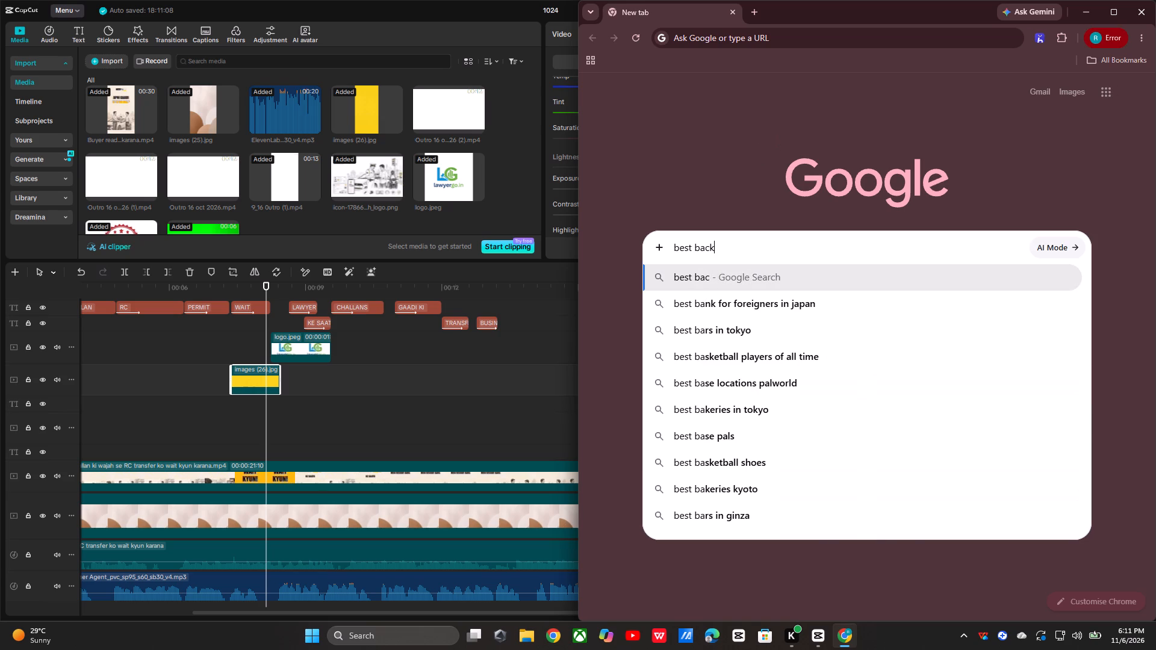
pyautogui.write('ground c')
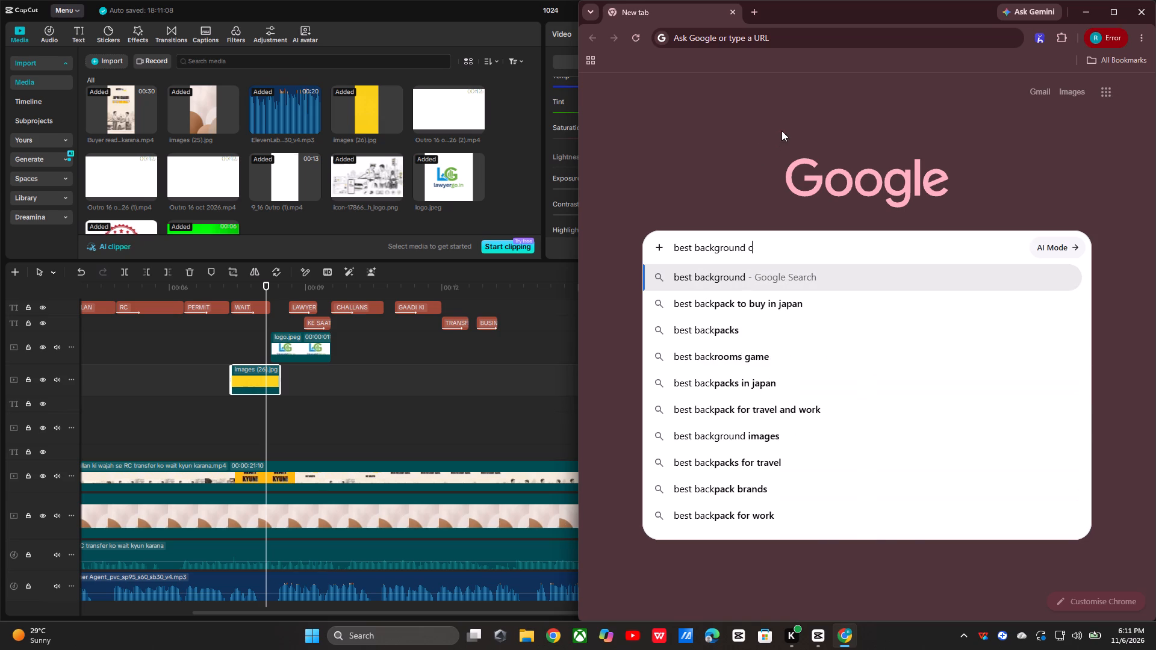
pyautogui.write('olor')
pyautogui.press('Return')
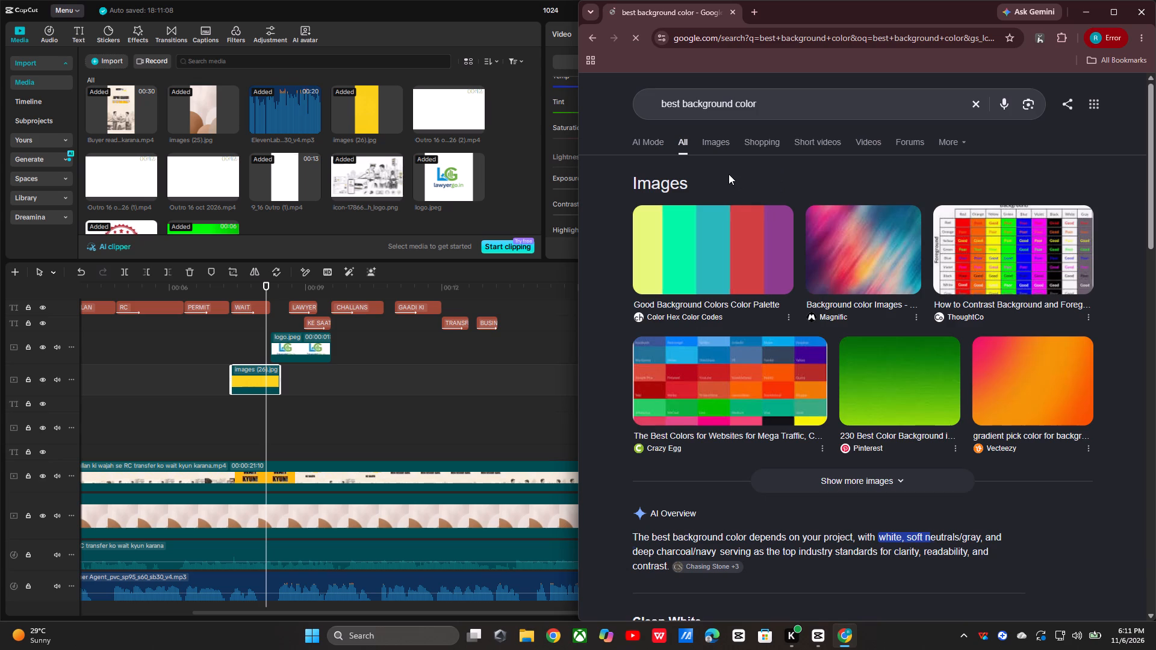
pyautogui.click(704, 141)
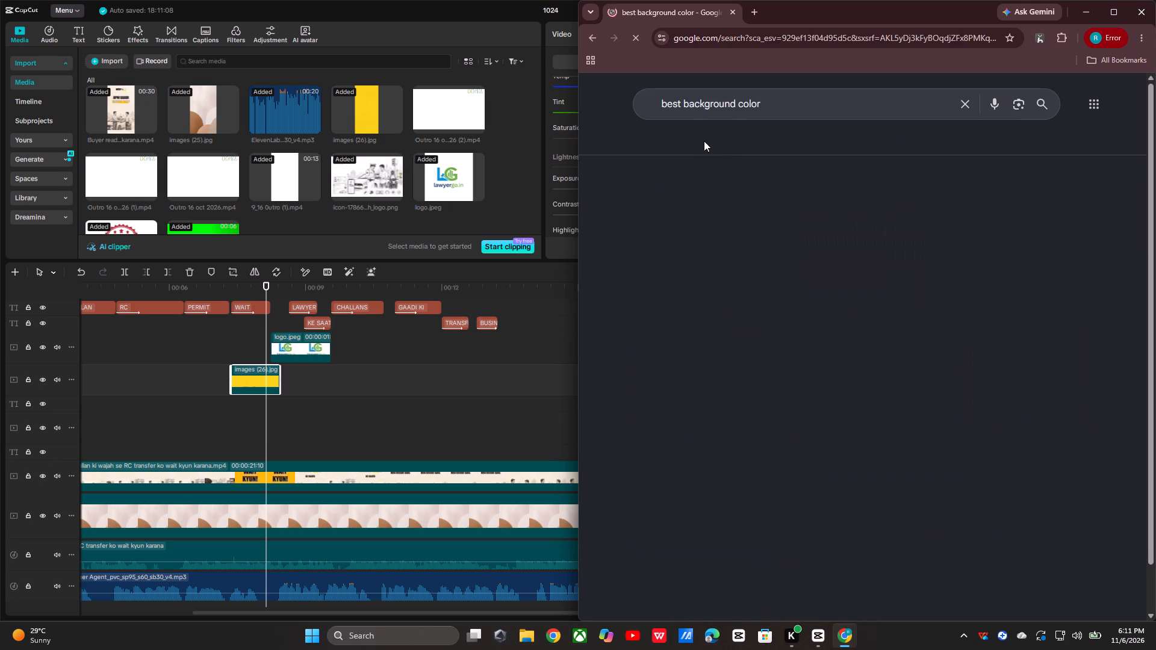
# Look through the background colour image results for a suitable replacement background.
pyautogui.scroll(-5, 704, 270)
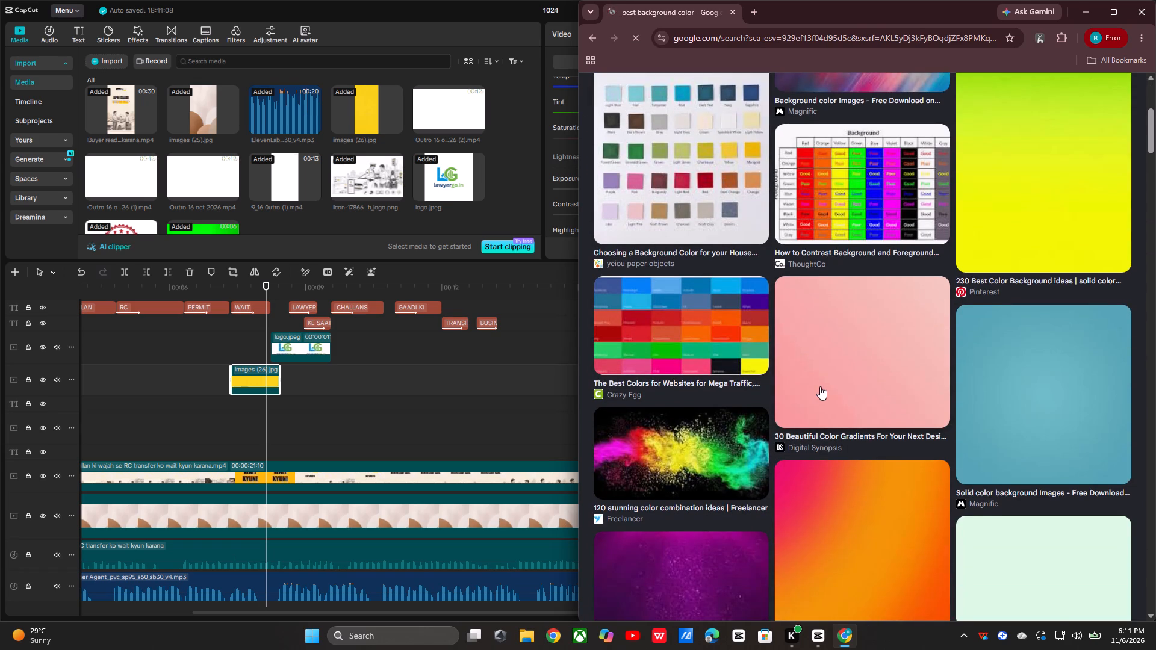
pyautogui.scroll(-11, 821, 386)
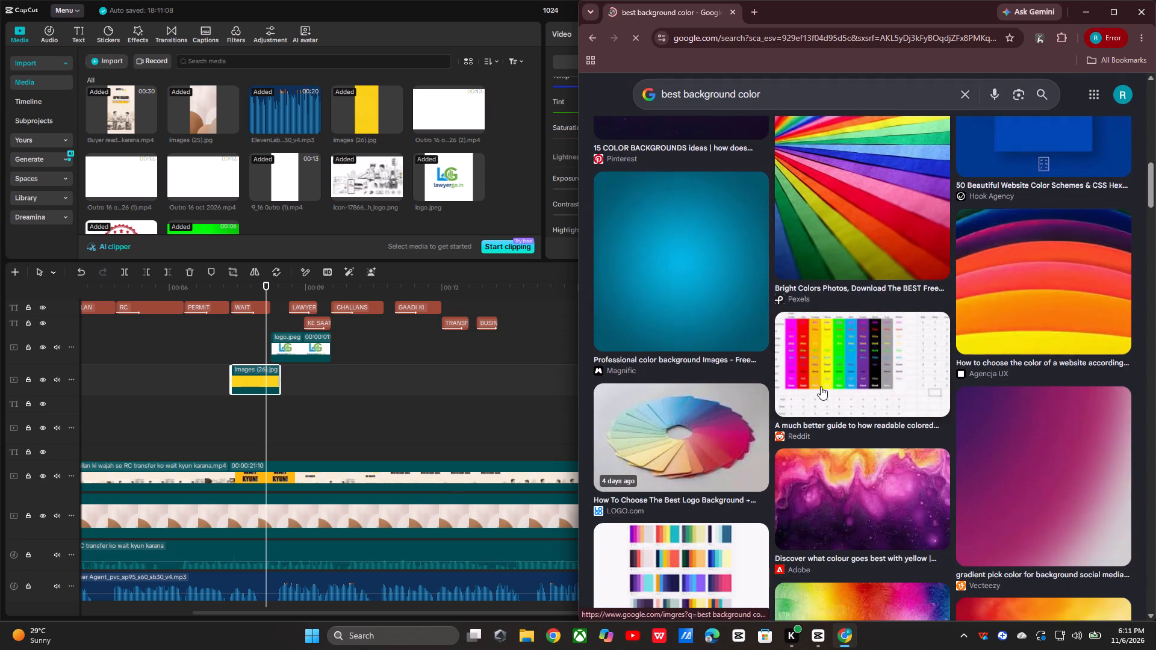
pyautogui.scroll(-17, 821, 386)
pyautogui.scroll(-9, 821, 386)
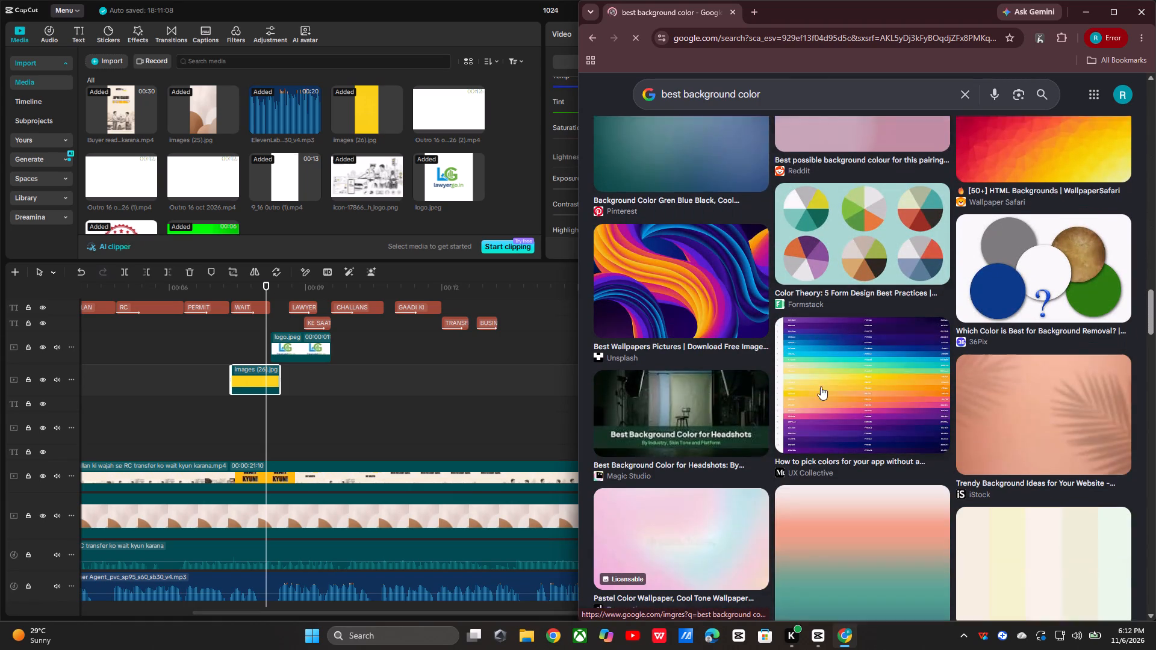
pyautogui.scroll(-6, 821, 386)
pyautogui.scroll(18, 821, 386)
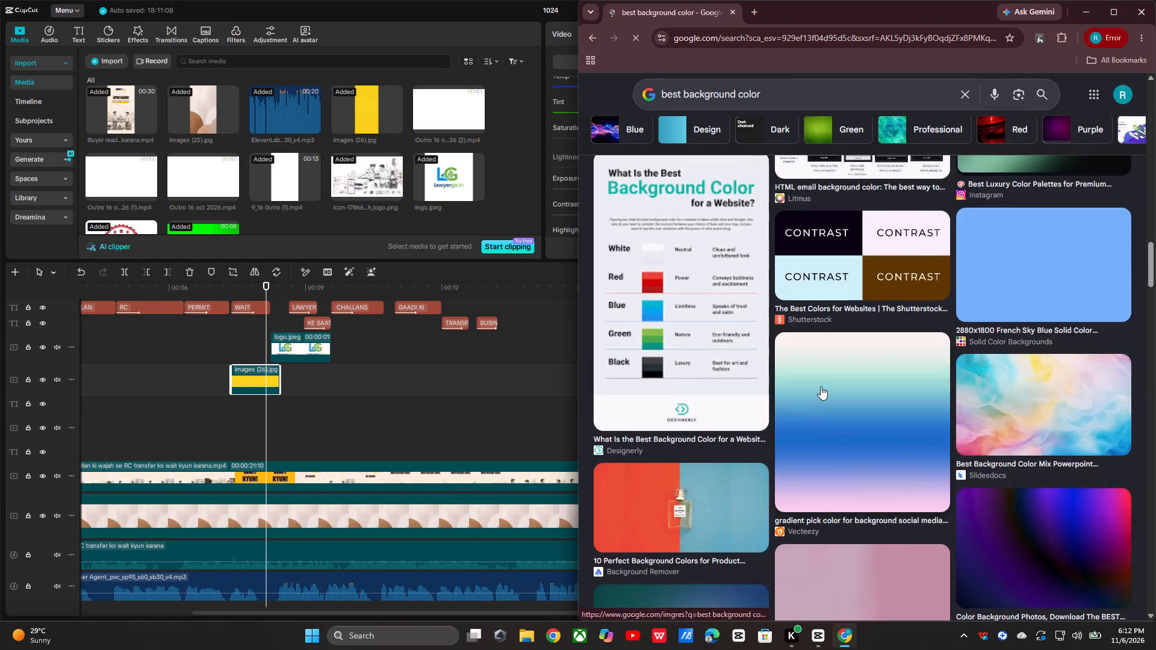
pyautogui.scroll(15, 821, 386)
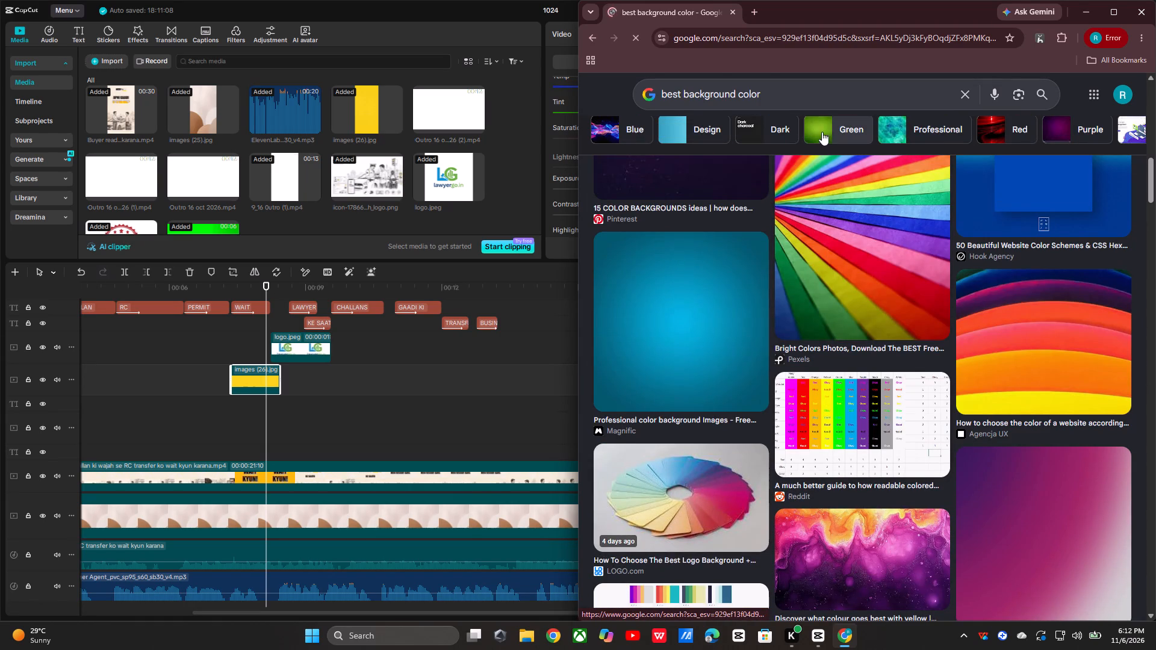
# Extend the image search to "best background color light broun".
pyautogui.click(774, 102)
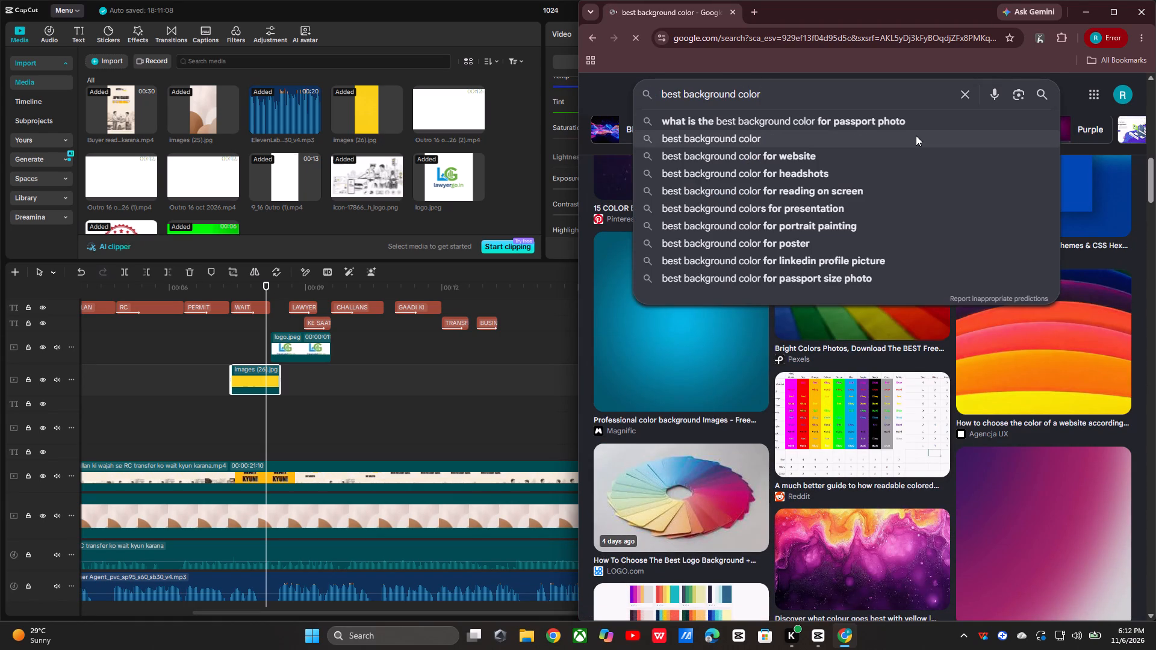
pyautogui.press('space')
pyautogui.write('light broun')
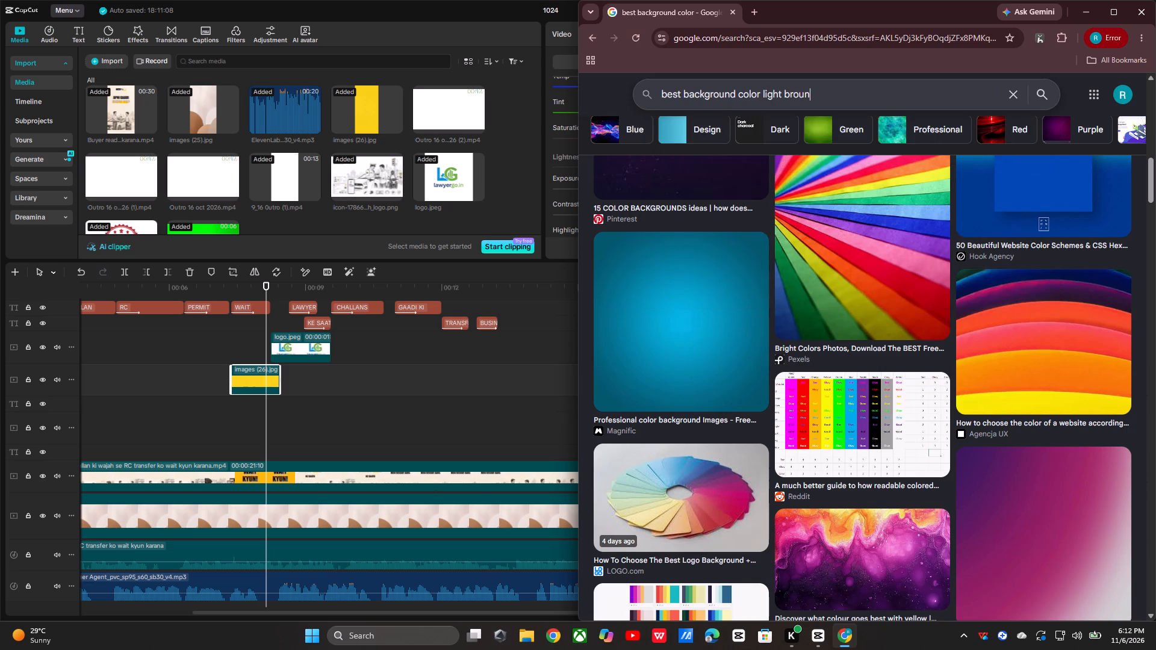
pyautogui.press('Return')
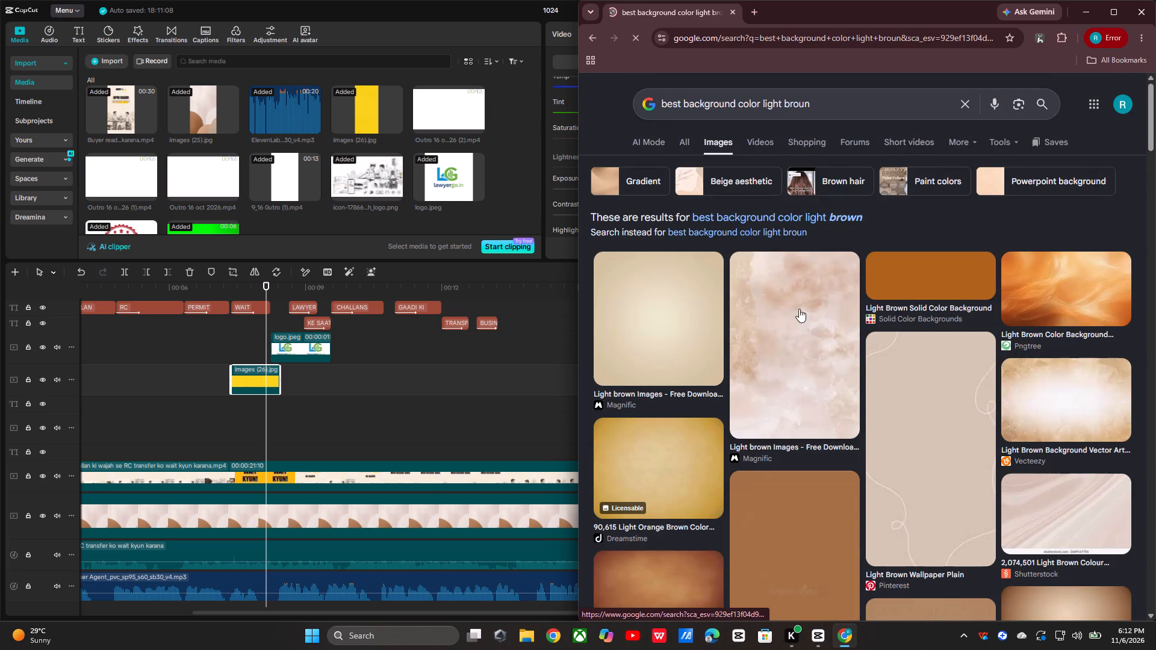
# Find the Plain Brown Wallpaper image from Pinterest and save it to the Downloads folder.
pyautogui.scroll(-2, 776, 371)
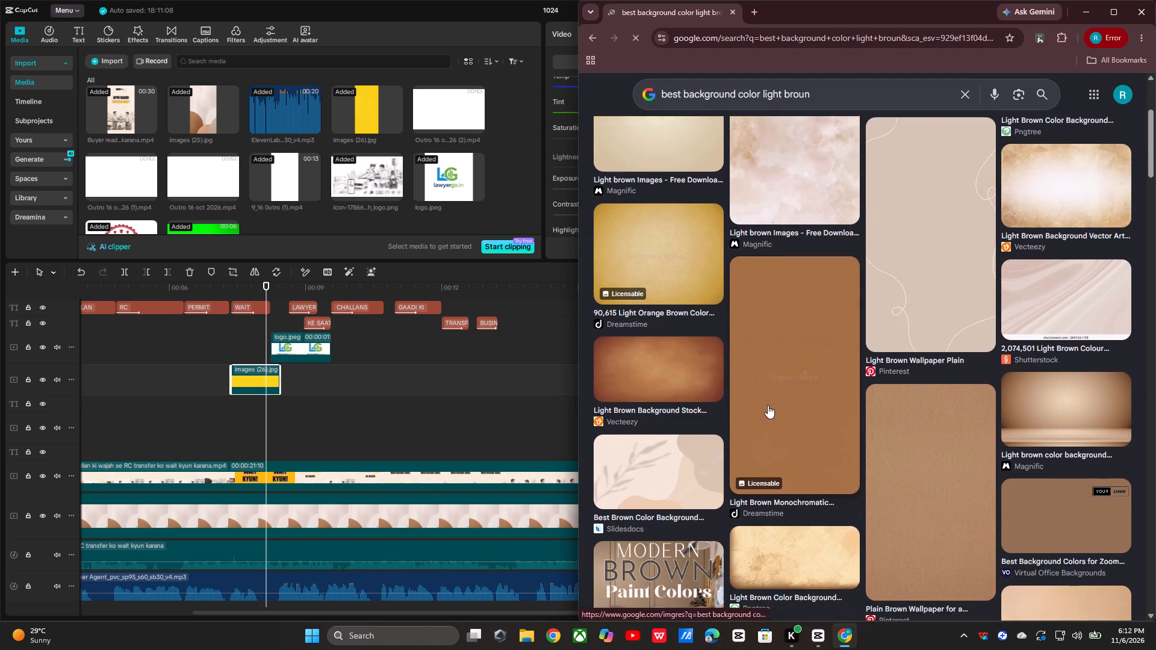
pyautogui.scroll(-2, 768, 405)
pyautogui.click(900, 414)
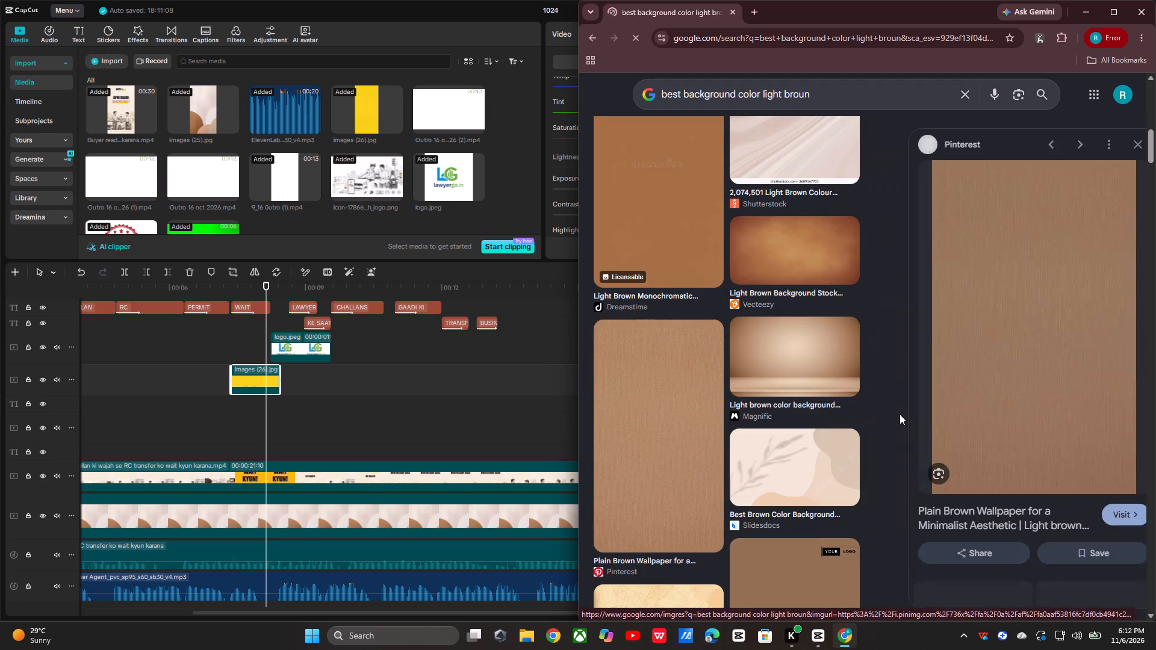
pyautogui.rightClick(1027, 374)
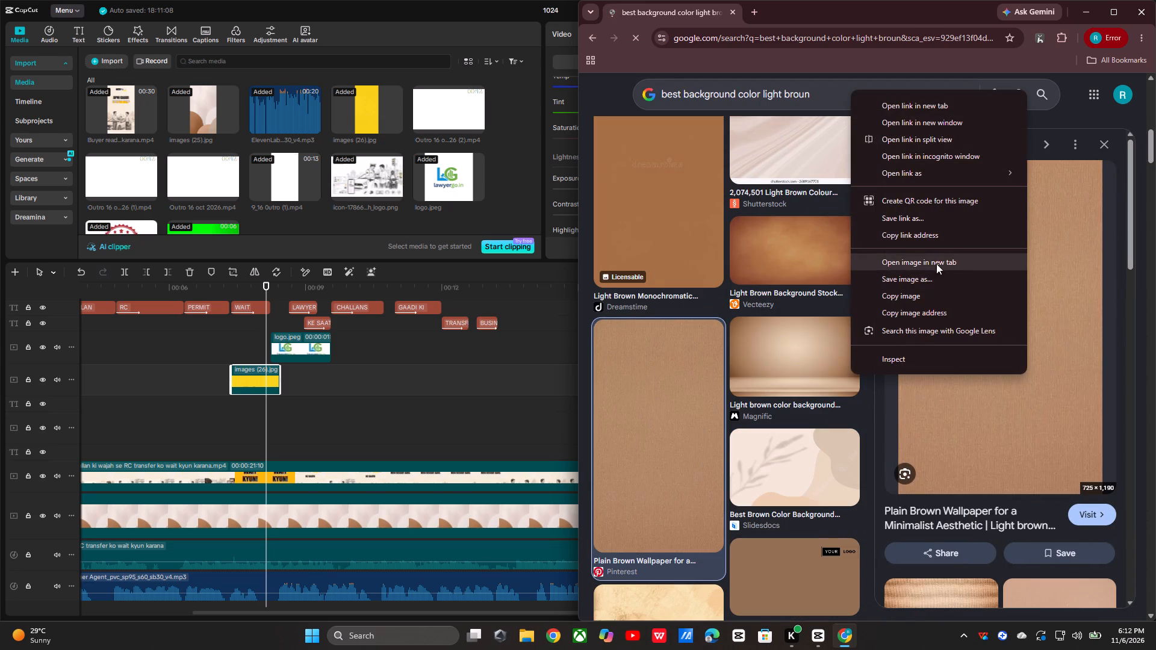
pyautogui.click(903, 284)
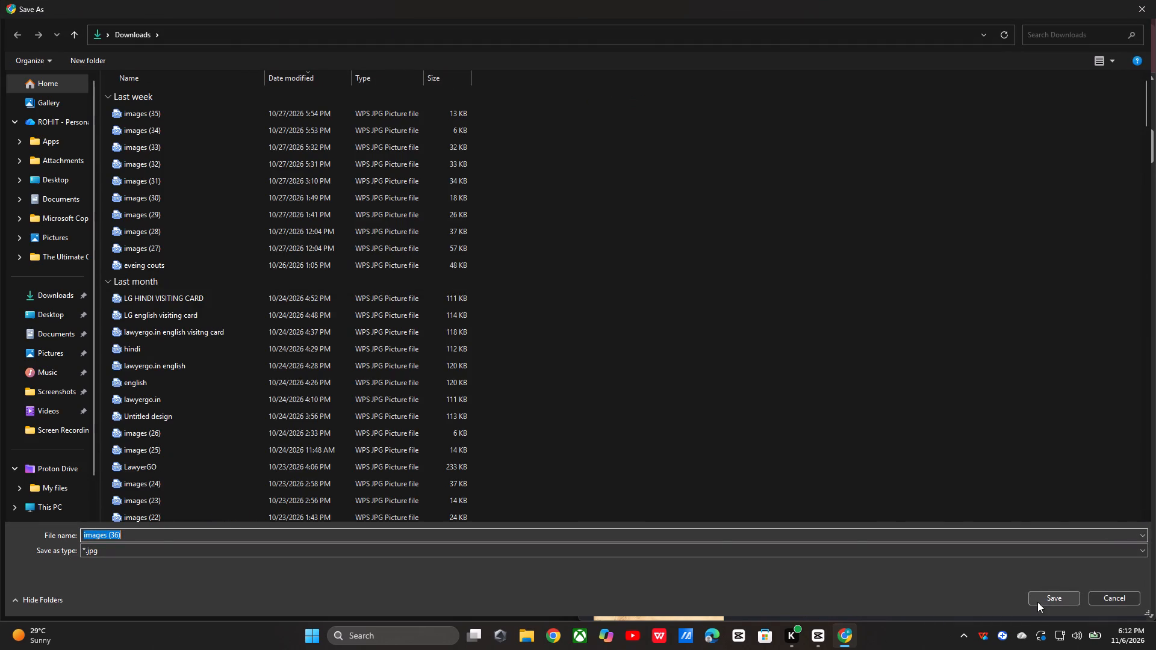
pyautogui.press('Return')
# Browse the related brown images, and replace the image search with "dark broun".
pyautogui.scroll(-3, 1037, 450)
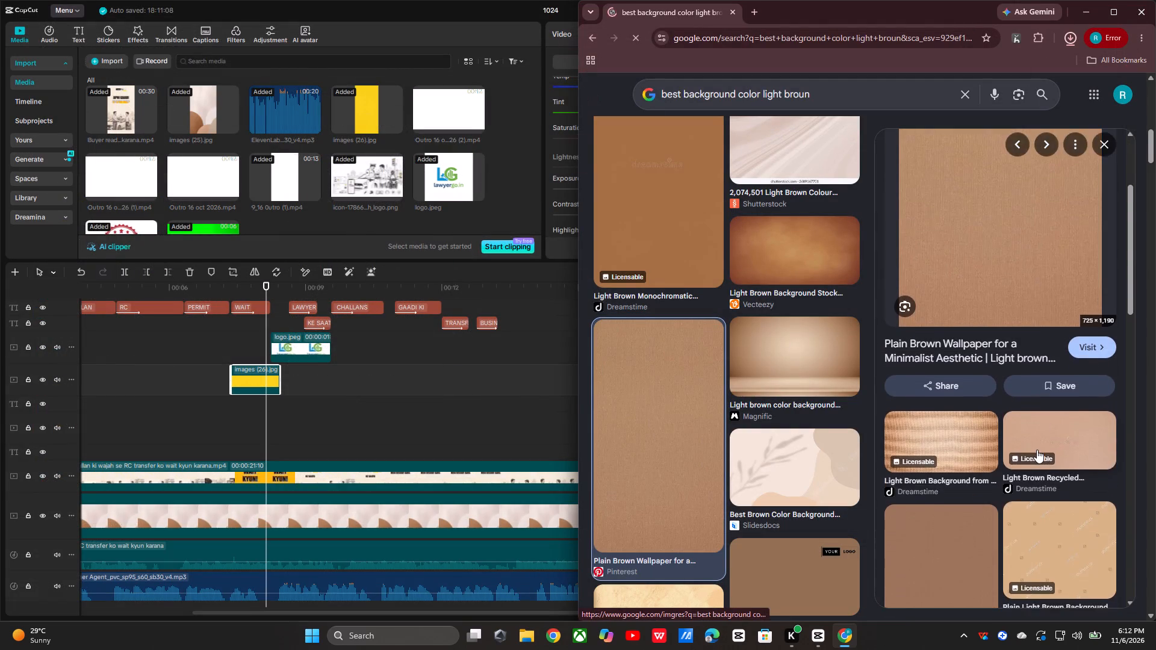
pyautogui.scroll(-6, 1037, 450)
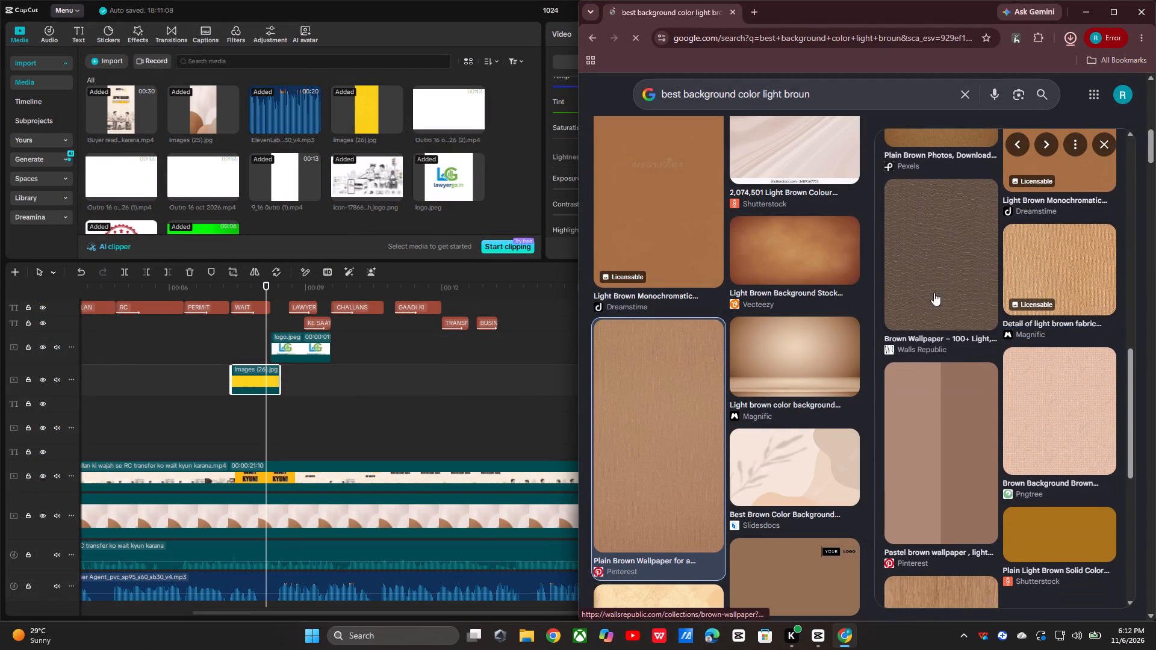
pyautogui.click(830, 96)
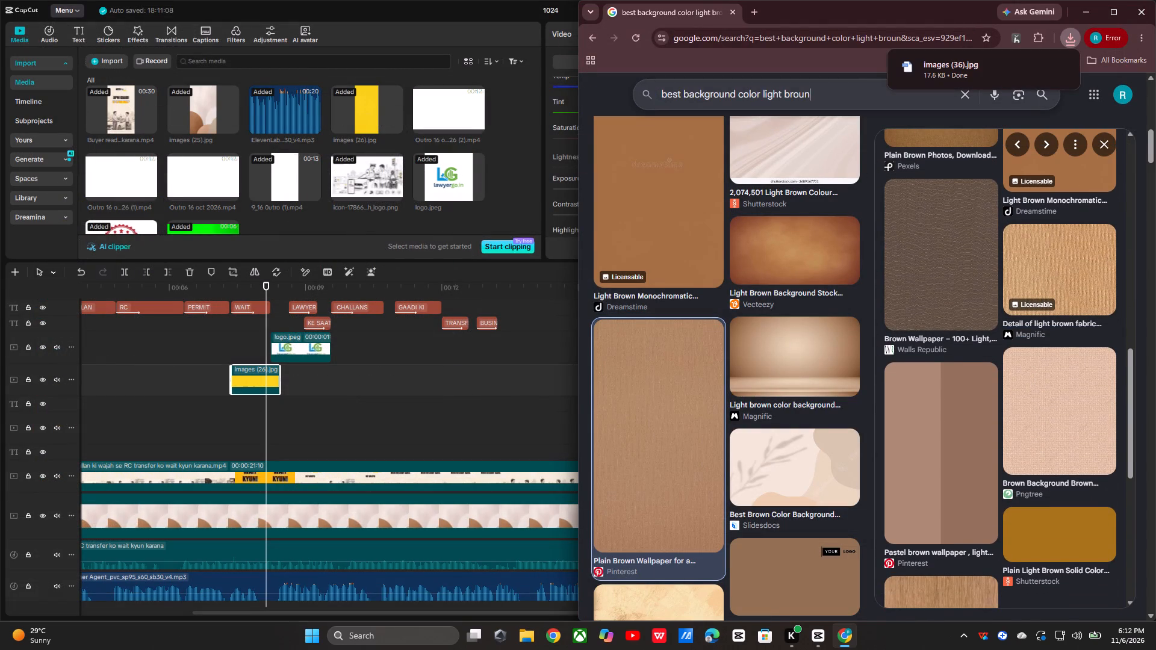
pyautogui.hotkey('ctrl', 'a')
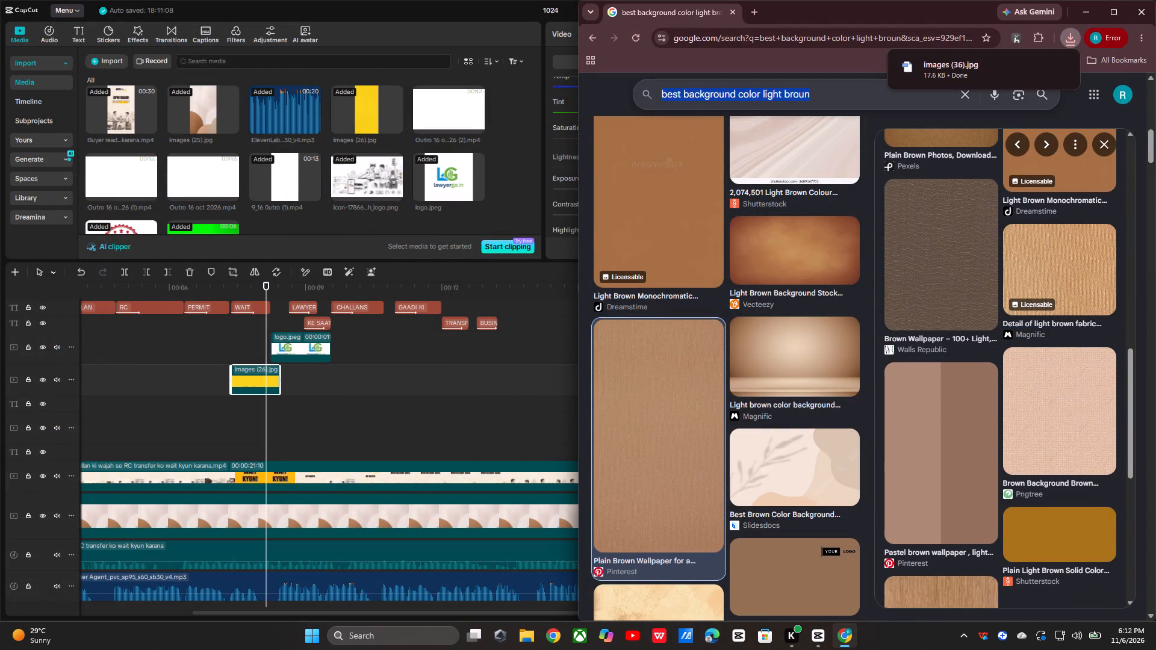
pyautogui.press('BackSpace')
pyautogui.write('dark')
pyautogui.press('space')
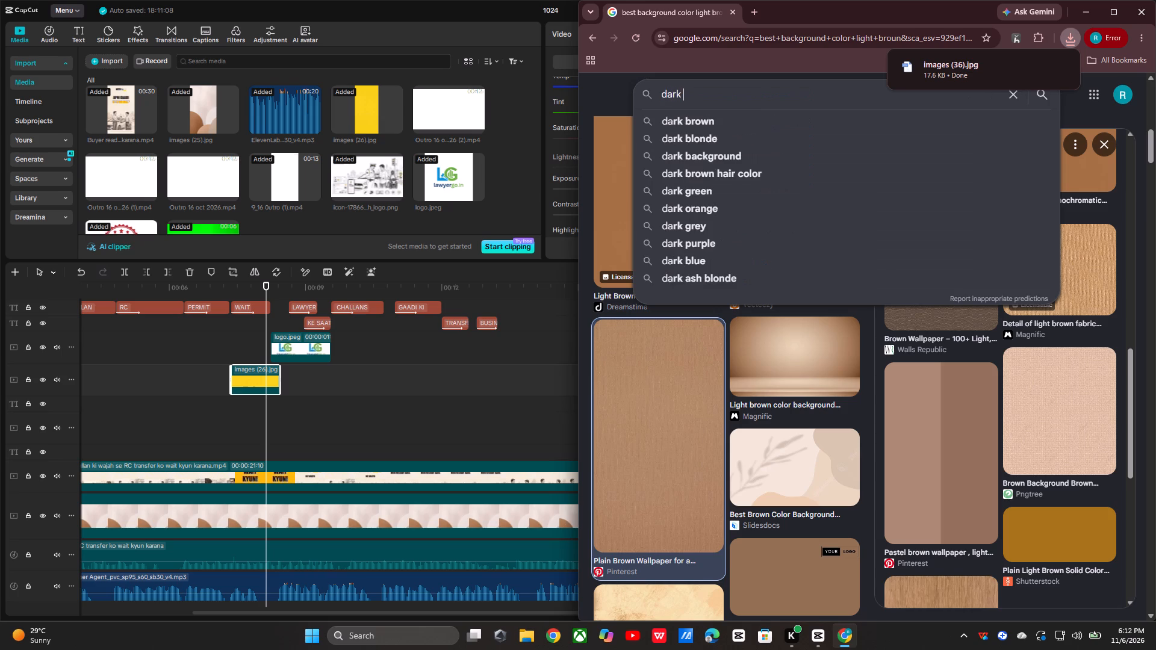
pyautogui.write('broun')
pyautogui.press('Return')
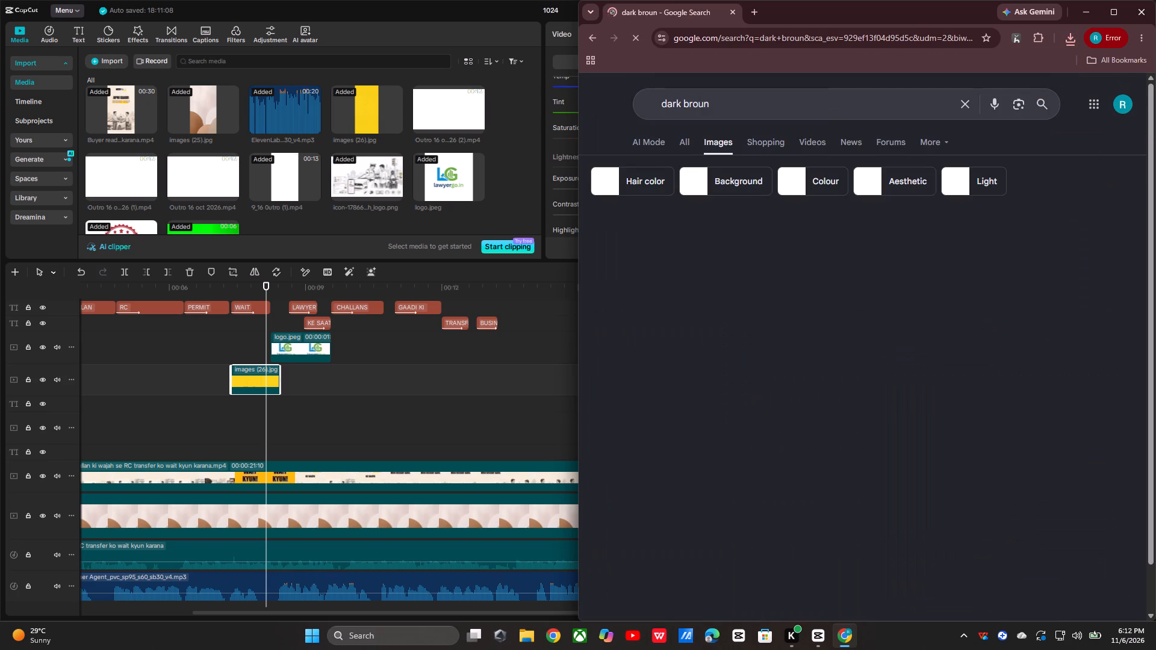
# Change the image search to "dark reds".
pyautogui.click(782, 104)
pyautogui.press('BackSpace')
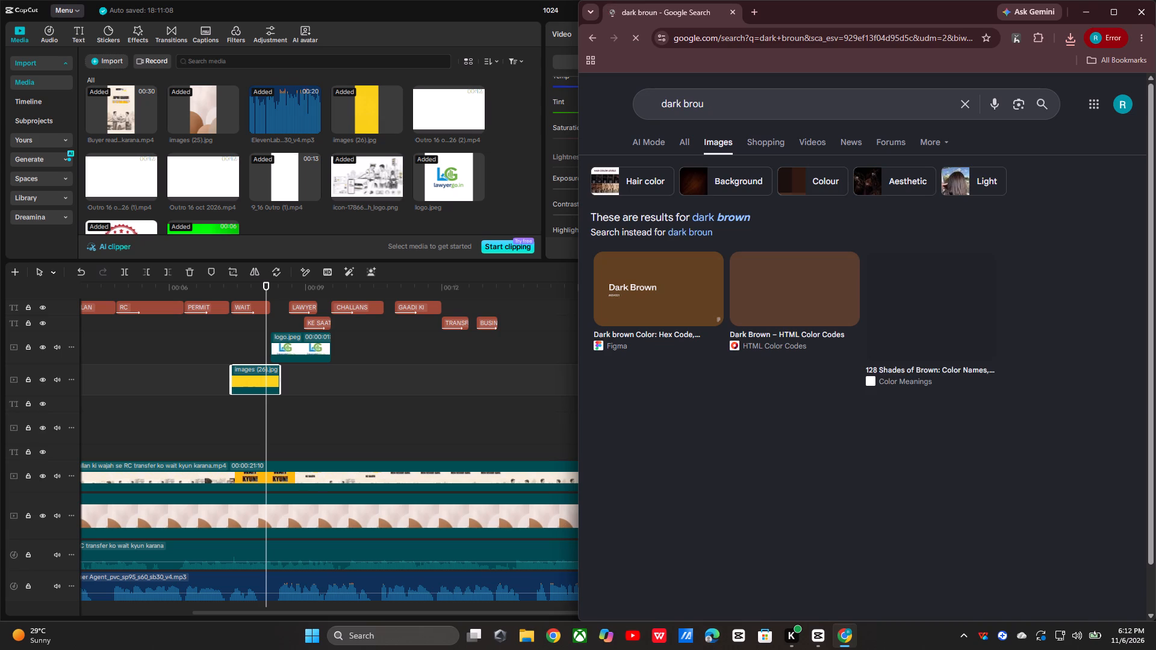
pyautogui.press('BackSpace')
pyautogui.press('BackSpace')
pyautogui.press('BackSpace')
pyautogui.press('BackSpace')
pyautogui.write('red')
pyautogui.press('s')
pyautogui.press('Return')
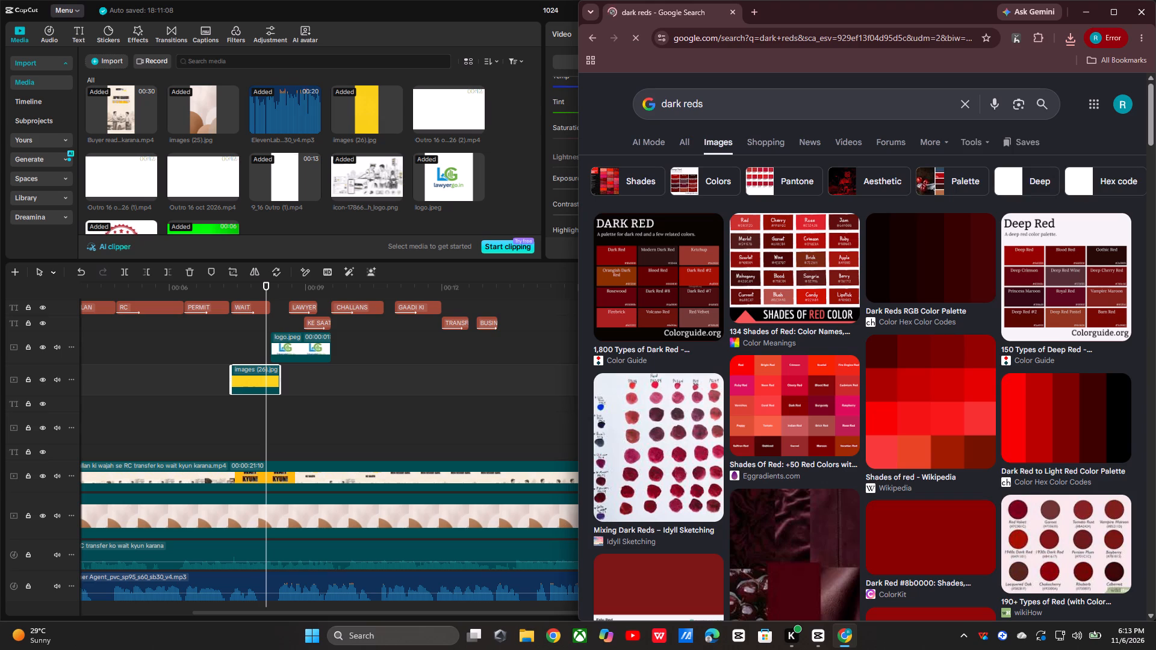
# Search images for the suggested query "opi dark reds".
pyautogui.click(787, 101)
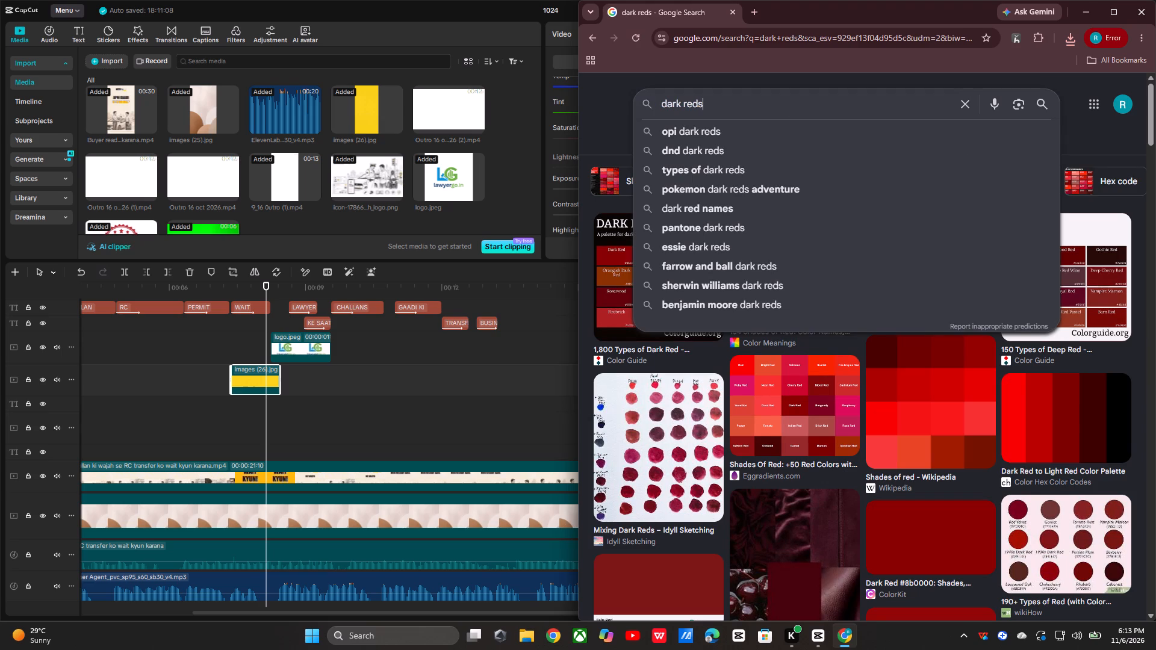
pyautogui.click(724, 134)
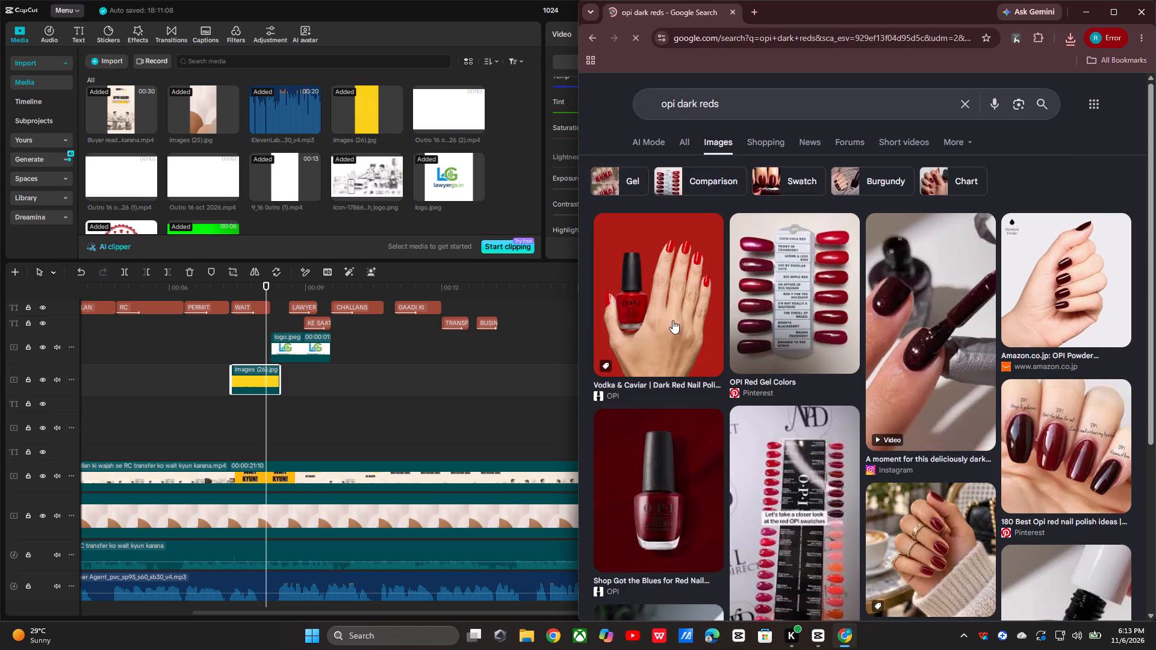
# Remove "opi" from the query and search images for "dark reds background".
pyautogui.click(681, 104)
pyautogui.press('Left')
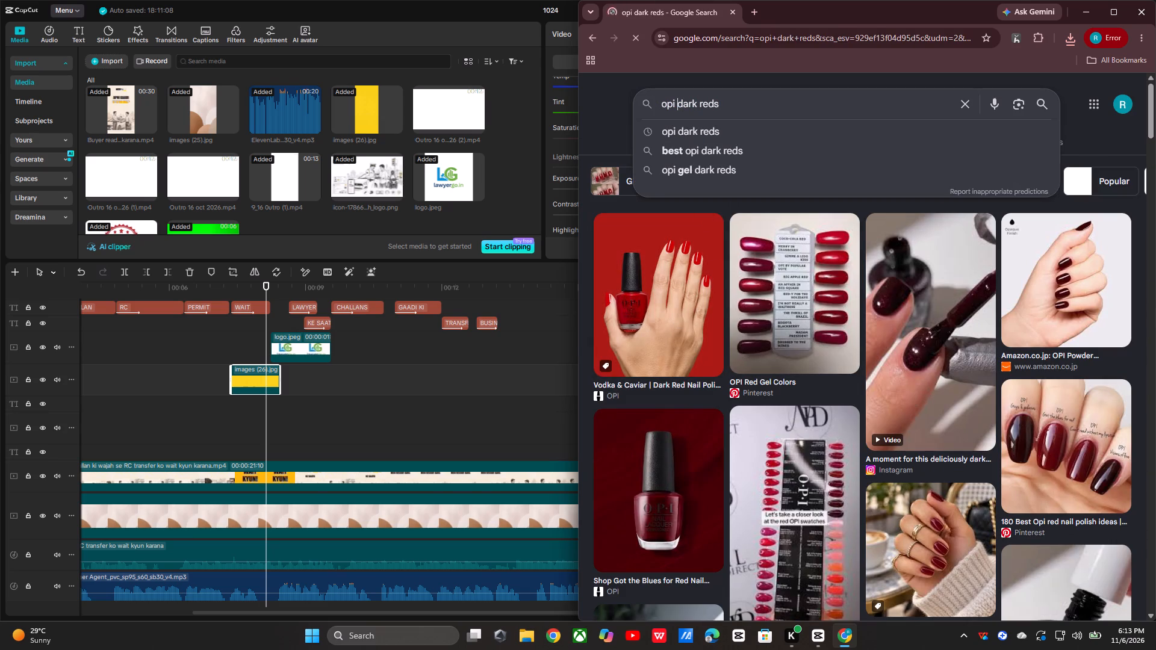
pyautogui.press('BackSpace')
pyautogui.press('BackSpace')
pyautogui.press('BackSpace')
pyautogui.press('BackSpace')
pyautogui.press('BackSpace')
pyautogui.press('BackSpace')
pyautogui.press('BackSpace')
pyautogui.press('BackSpace')
pyautogui.press('BackSpace')
pyautogui.press('BackSpace')
pyautogui.press('BackSpace')
pyautogui.press('BackSpace')
pyautogui.press('BackSpace')
pyautogui.press('BackSpace')
pyautogui.press('BackSpace')
pyautogui.press('BackSpace')
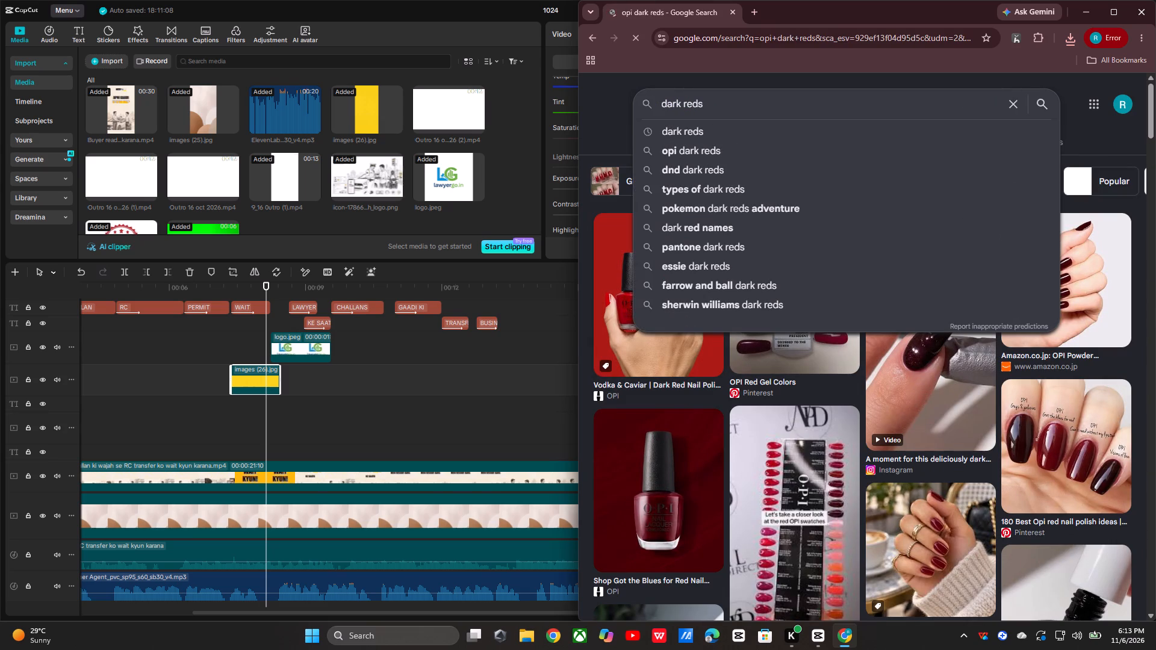
pyautogui.click(709, 108)
pyautogui.press('space')
pyautogui.write('background')
pyautogui.press('Return')
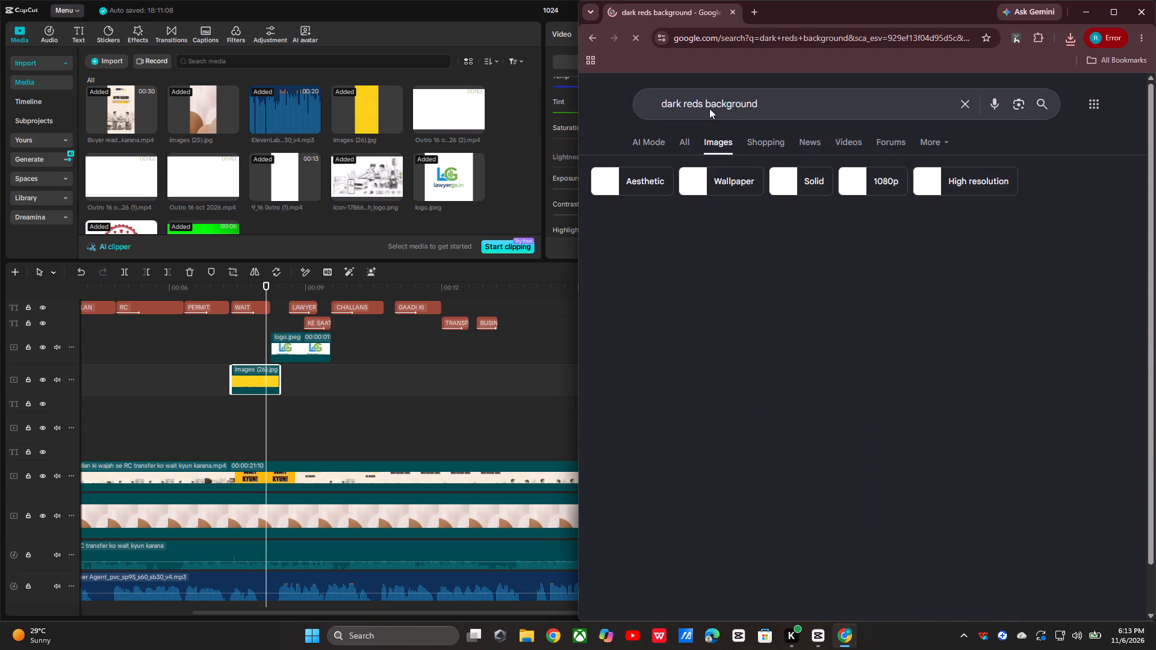
# Find the 2480x3508 Dark Scarlet Solid Color Background image and save it as a PNG in the Downloads folder.
pyautogui.scroll(-6, 736, 315)
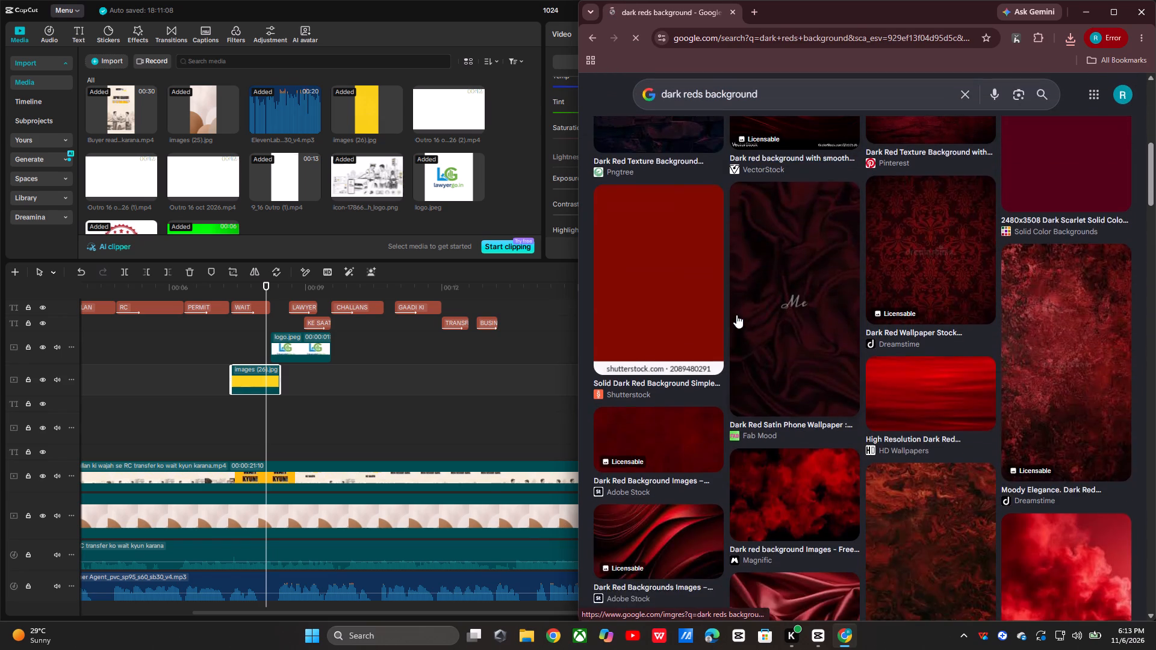
pyautogui.scroll(3, 736, 315)
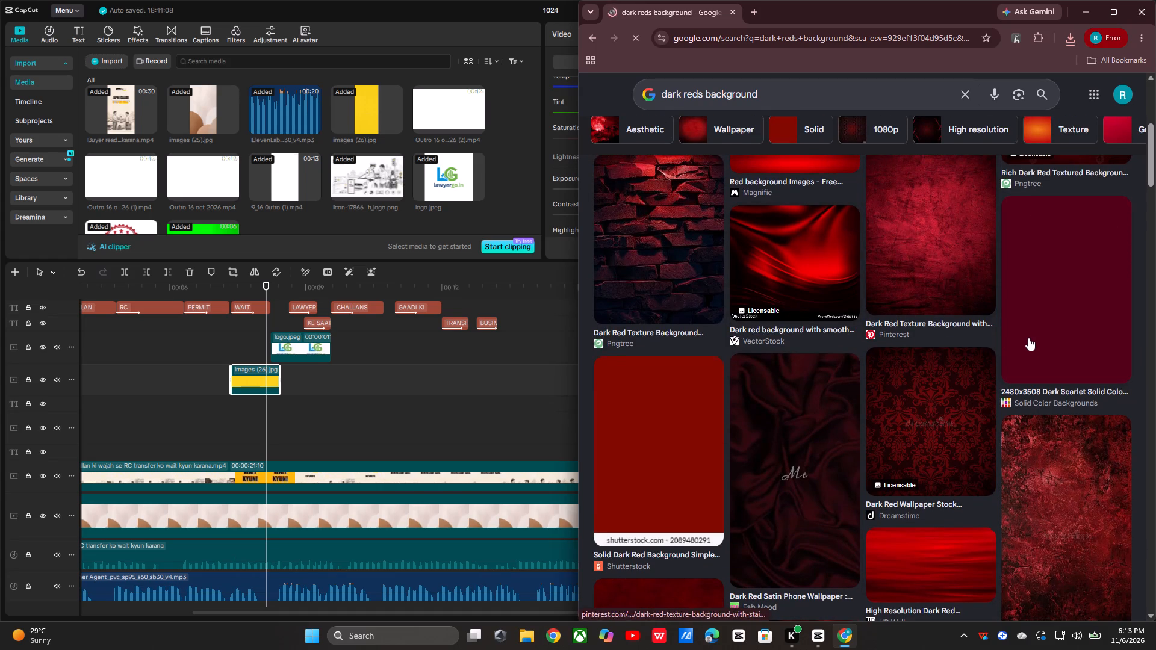
pyautogui.click(1044, 336)
pyautogui.rightClick(1039, 336)
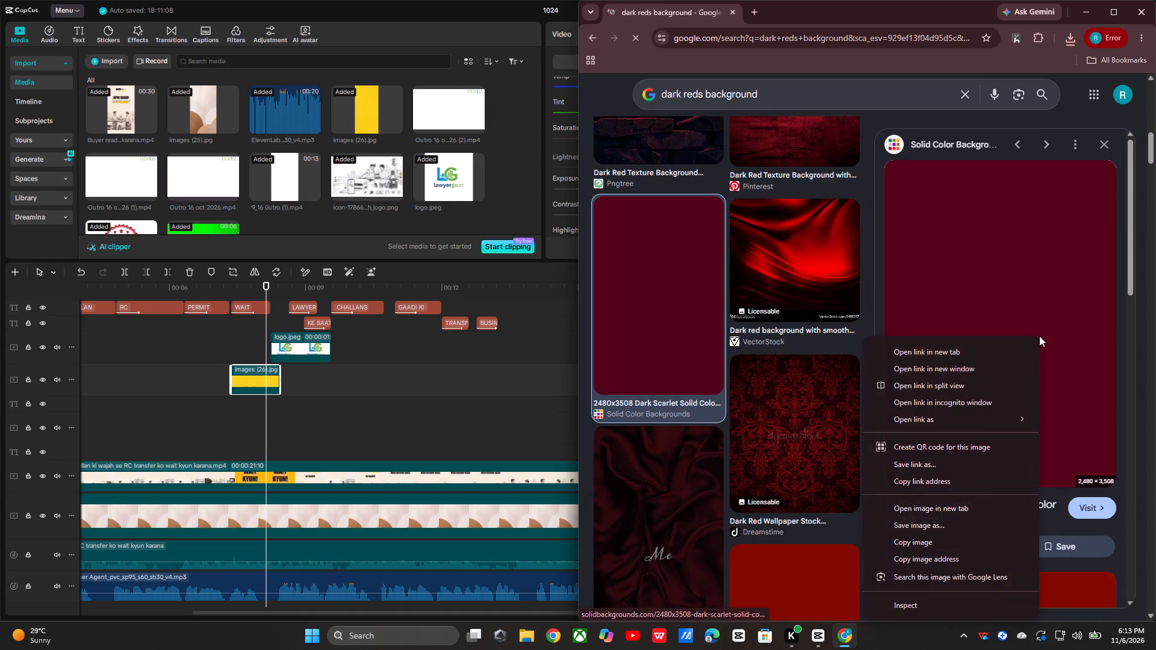
pyautogui.click(910, 529)
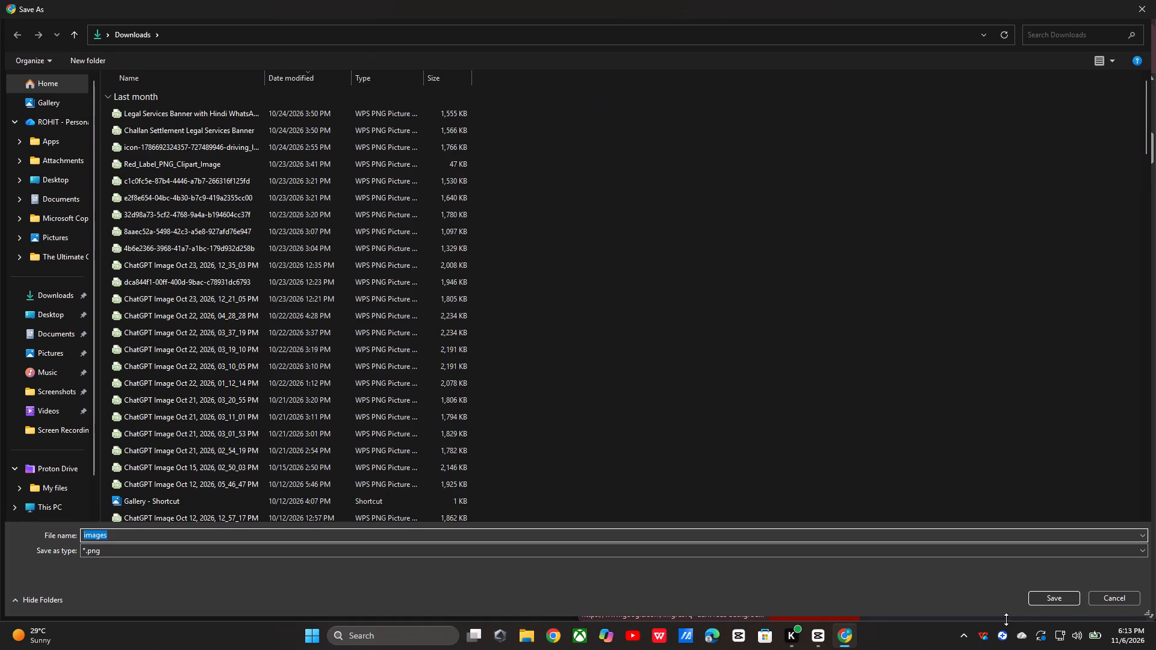
pyautogui.click(1049, 595)
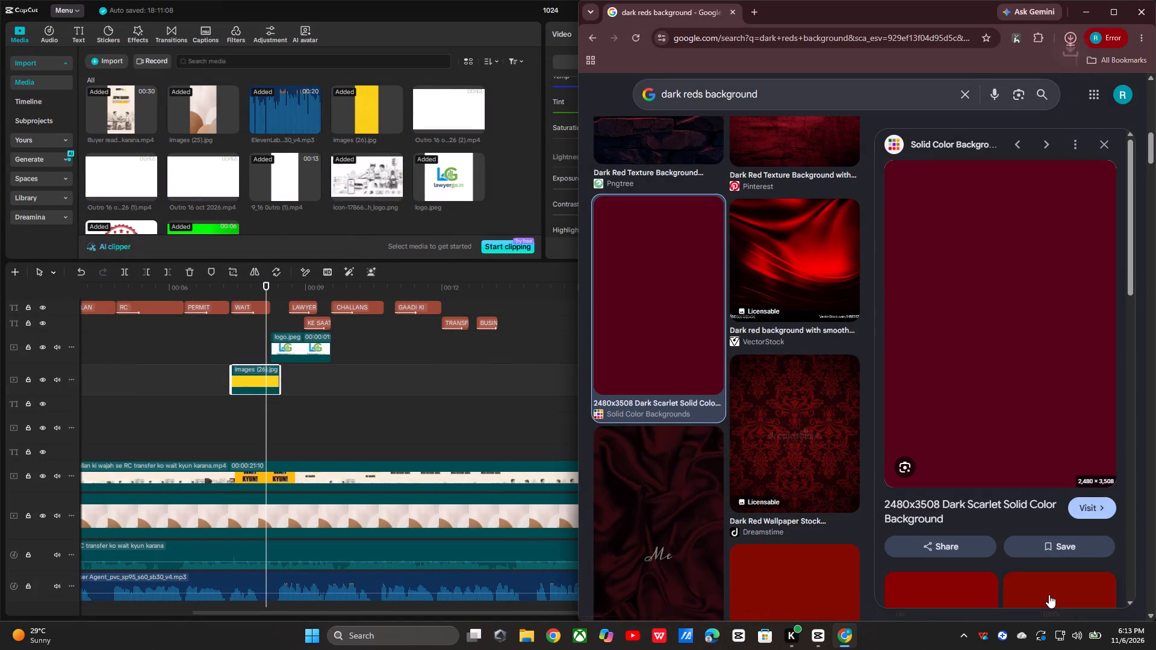
pyautogui.scroll(-2, 1005, 506)
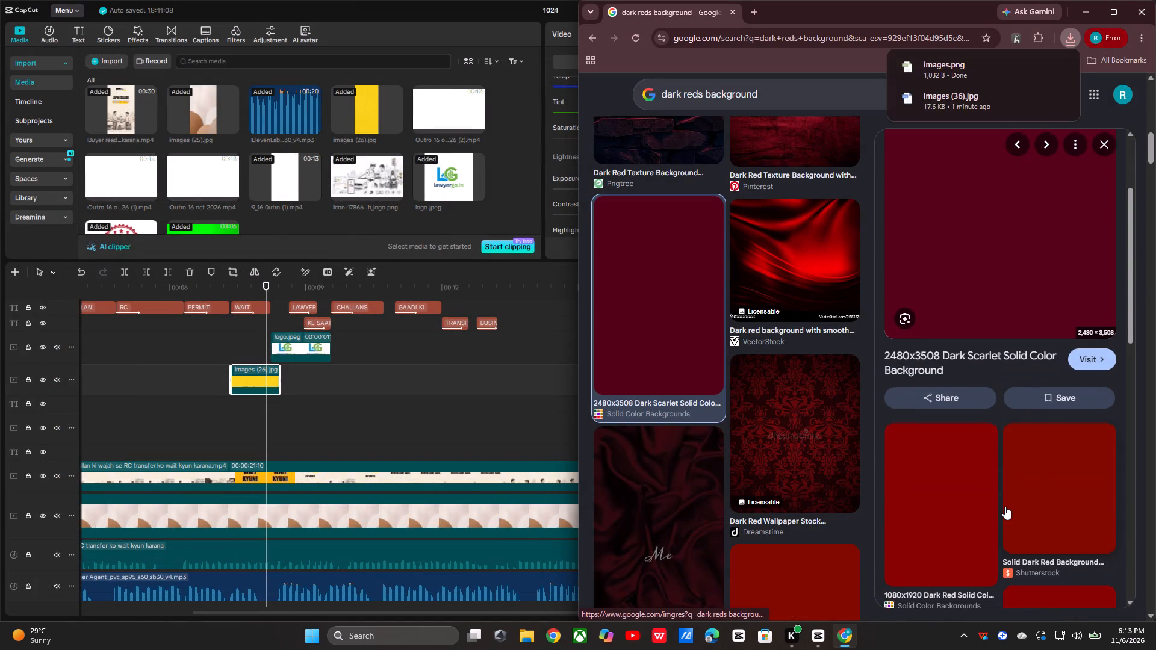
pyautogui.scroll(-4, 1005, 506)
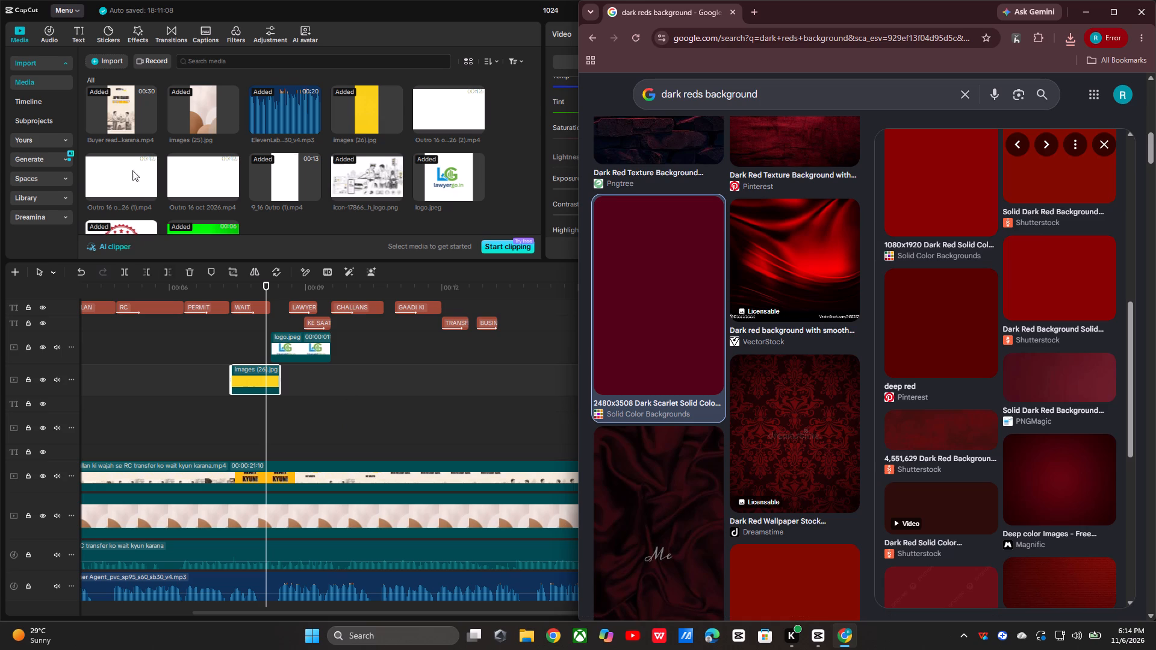
# In CapCut, import the downloaded images.png and images (36).jpg from the Downloads folder into the project media.
pyautogui.click(107, 58)
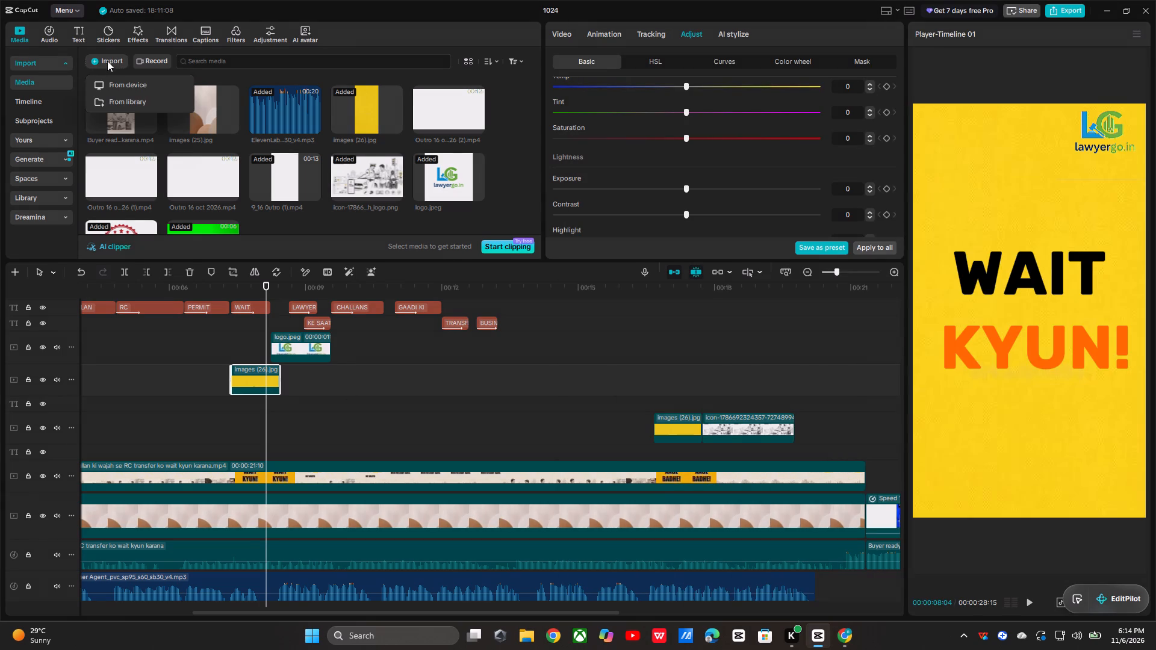
pyautogui.click(114, 89)
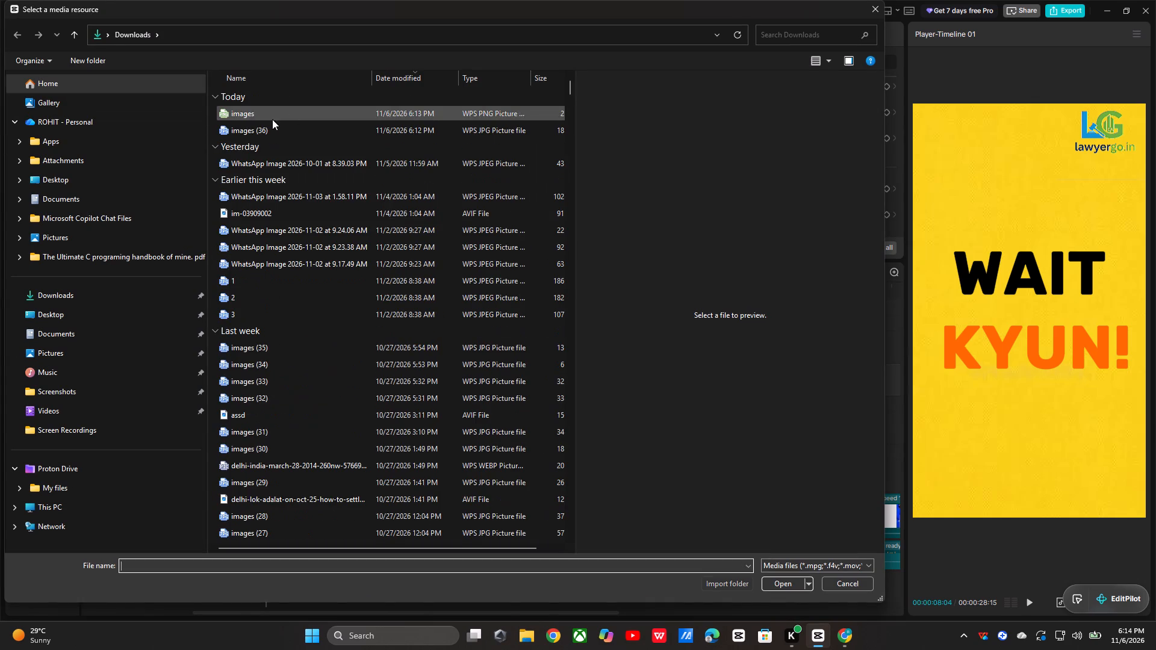
pyautogui.moveTo(538, 102); pyautogui.dragTo(537, 129)
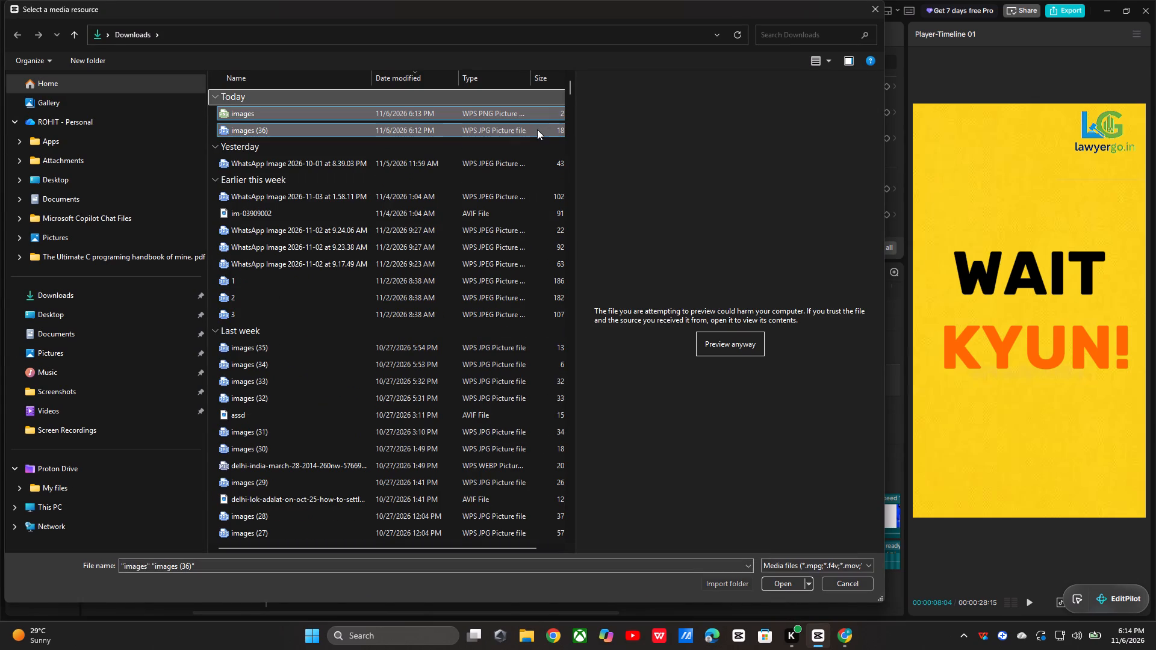
pyautogui.moveTo(537, 129); pyautogui.dragTo(537, 130)
pyautogui.click(779, 583)
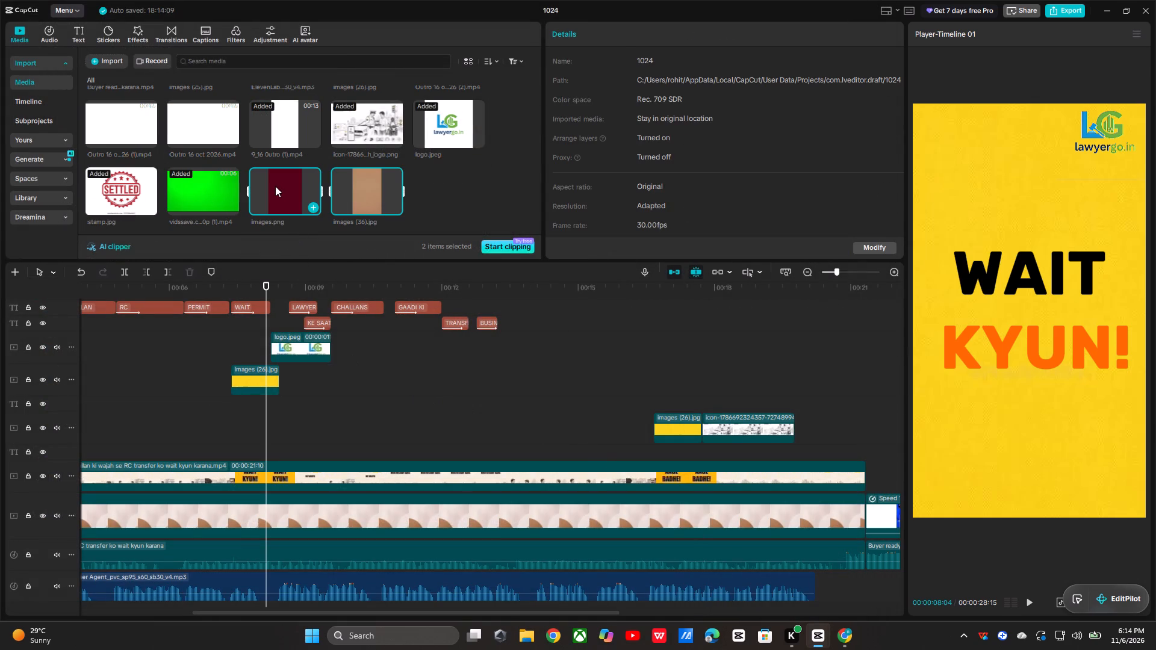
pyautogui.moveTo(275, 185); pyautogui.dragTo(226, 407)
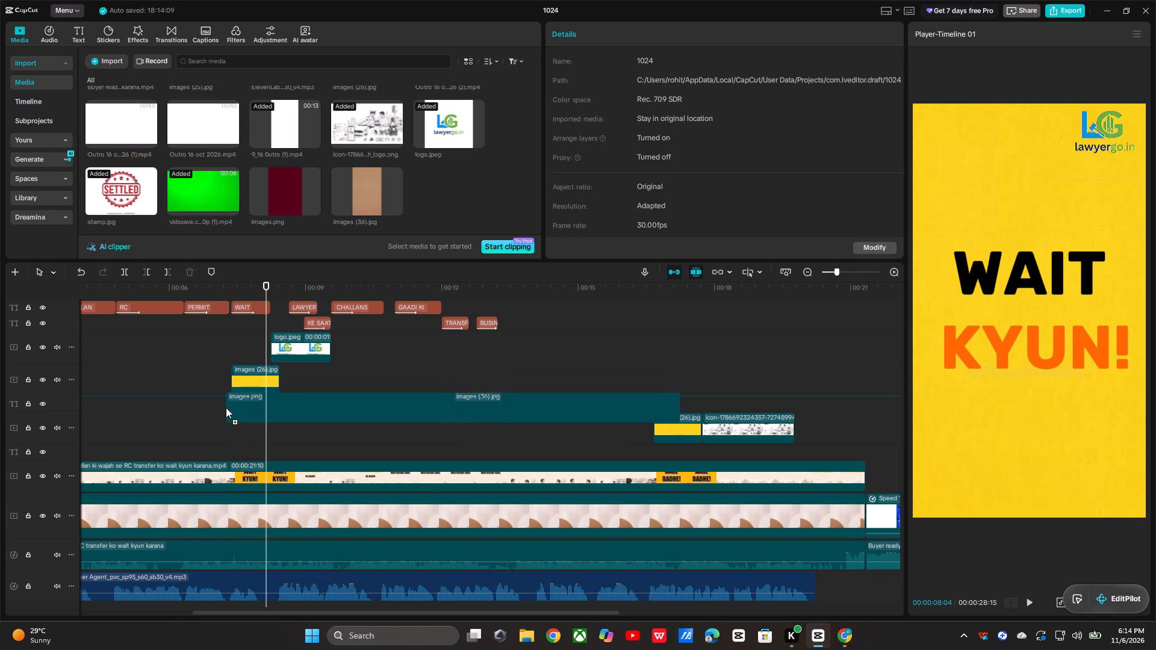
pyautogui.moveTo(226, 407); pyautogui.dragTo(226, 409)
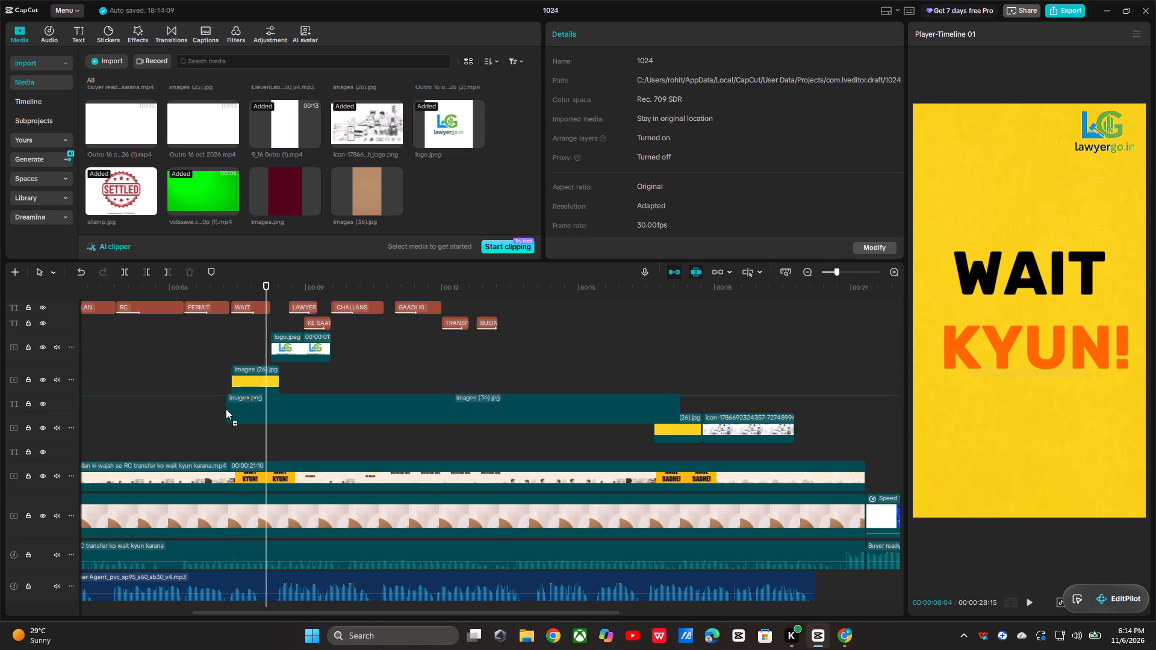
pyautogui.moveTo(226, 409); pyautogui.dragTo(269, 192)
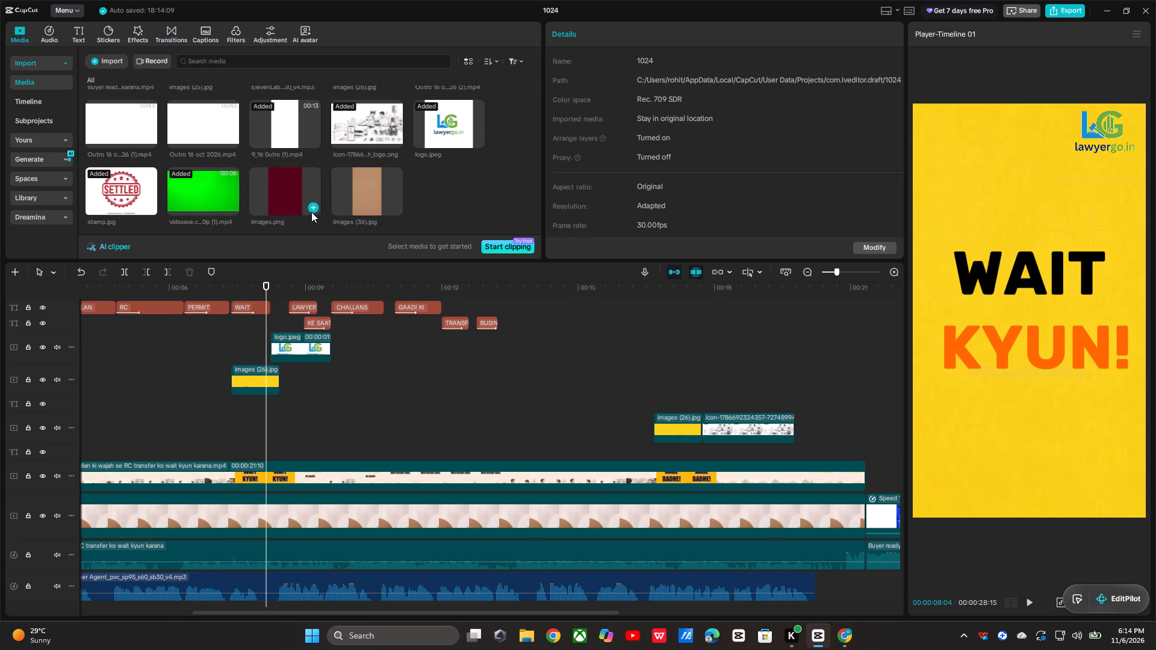
# Add the dark red images.png to the timeline and place it on an overlay track around the WAIT title.
pyautogui.click(311, 206)
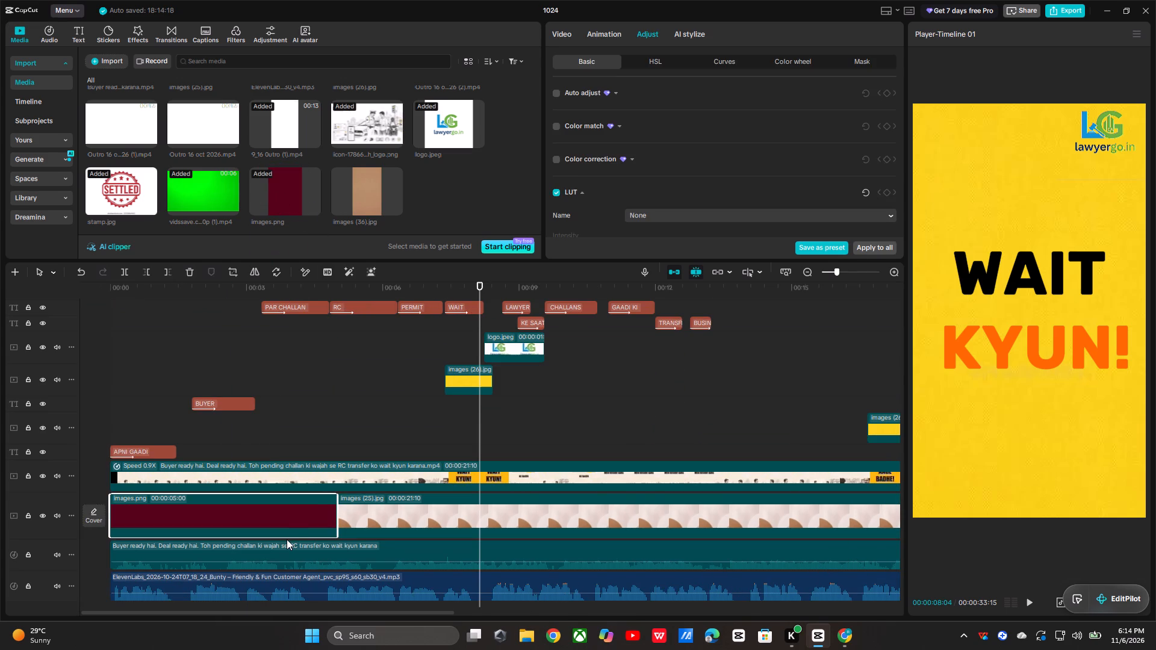
pyautogui.moveTo(284, 524); pyautogui.dragTo(524, 424)
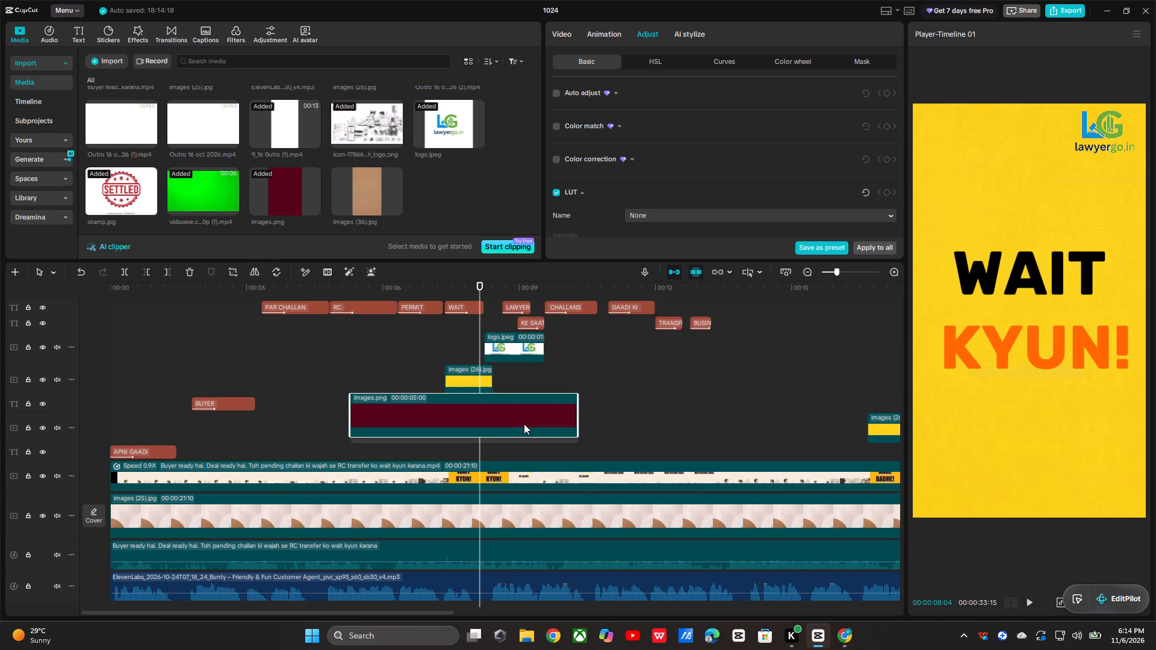
# Trim both ends of the dark red images.png clip to roughly match the yellow images (26).jpg clip at the WAIT title.
pyautogui.moveTo(350, 425); pyautogui.dragTo(434, 429)
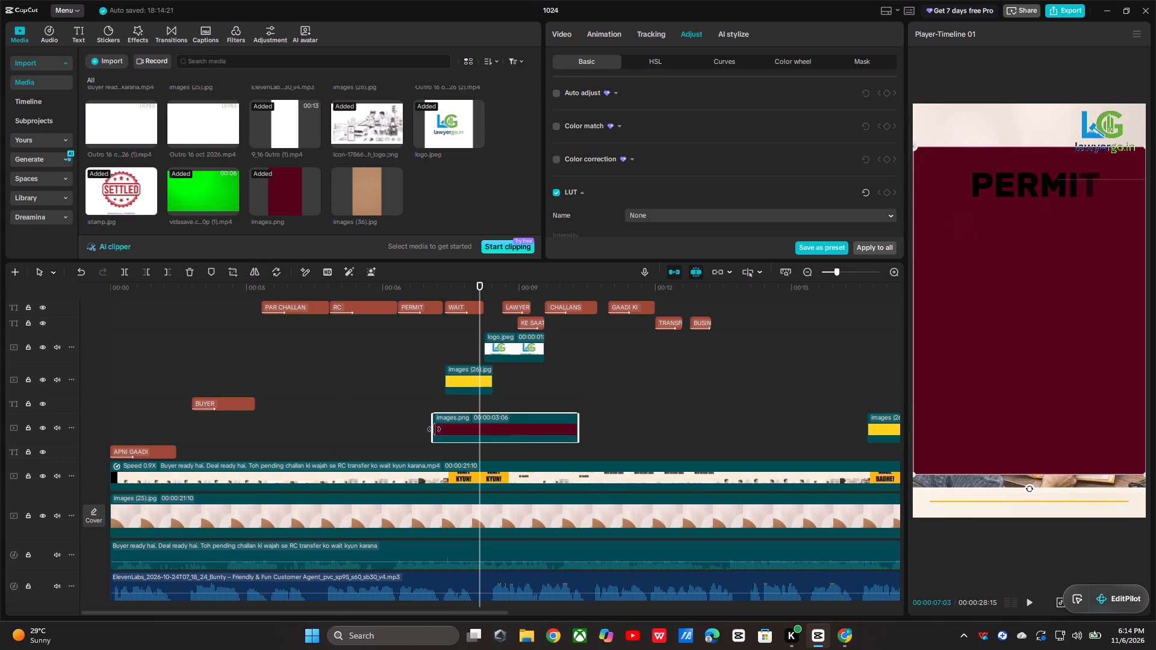
pyautogui.moveTo(434, 429); pyautogui.dragTo(442, 432)
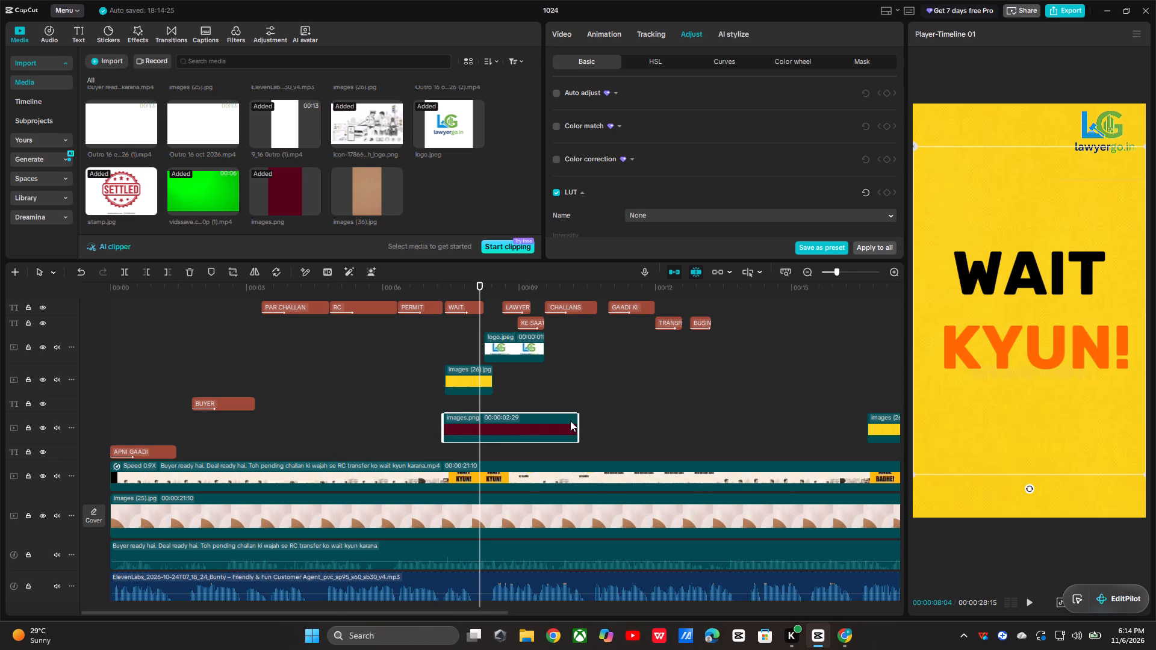
pyautogui.moveTo(579, 423); pyautogui.dragTo(496, 453)
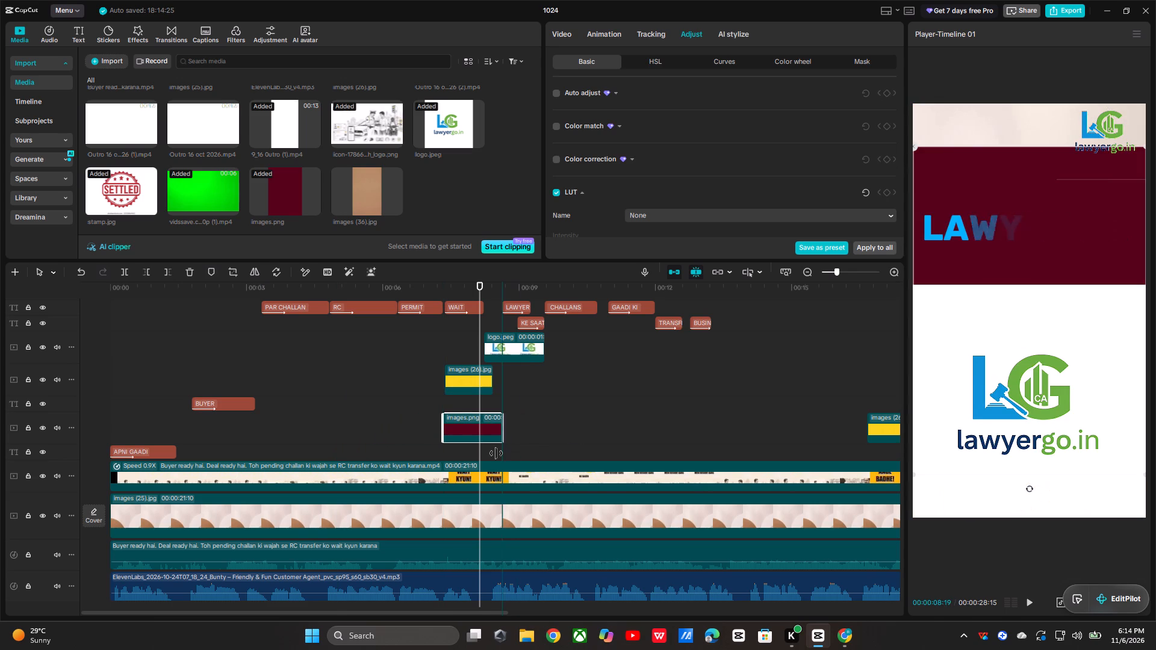
pyautogui.moveTo(496, 453); pyautogui.dragTo(488, 471)
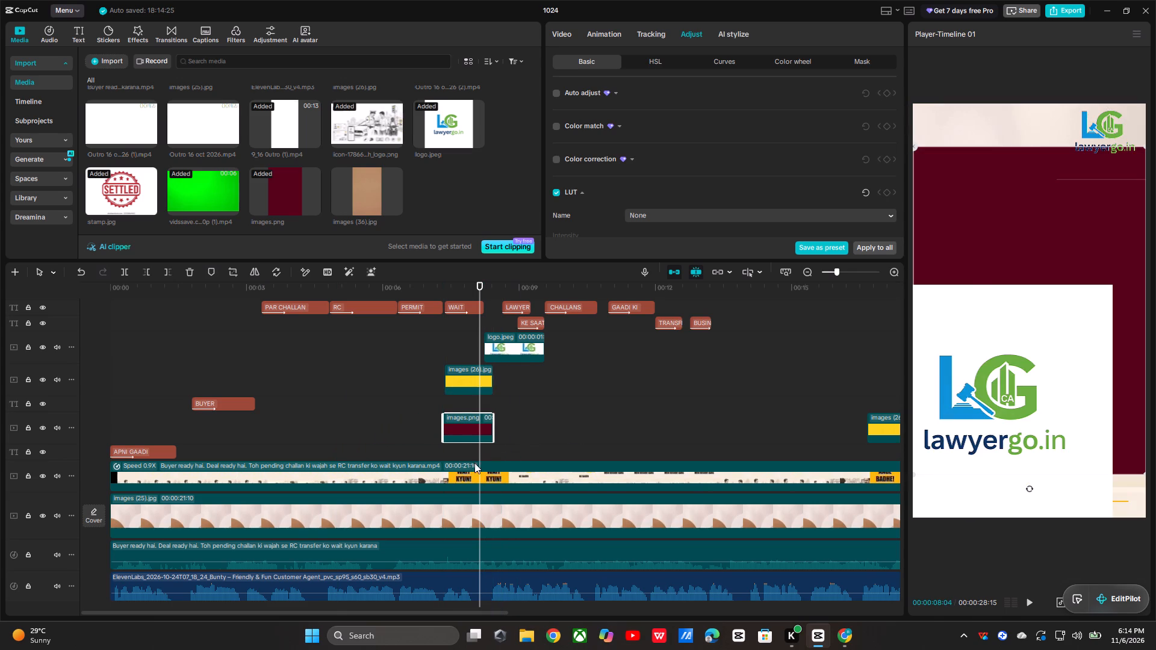
# Move the dark red clip onto a new track above logo.jpeg and the yellow clip, starting at about 00:00:07:10, and preview it behind WAIT KYUN!
pyautogui.moveTo(477, 288); pyautogui.dragTo(454, 317)
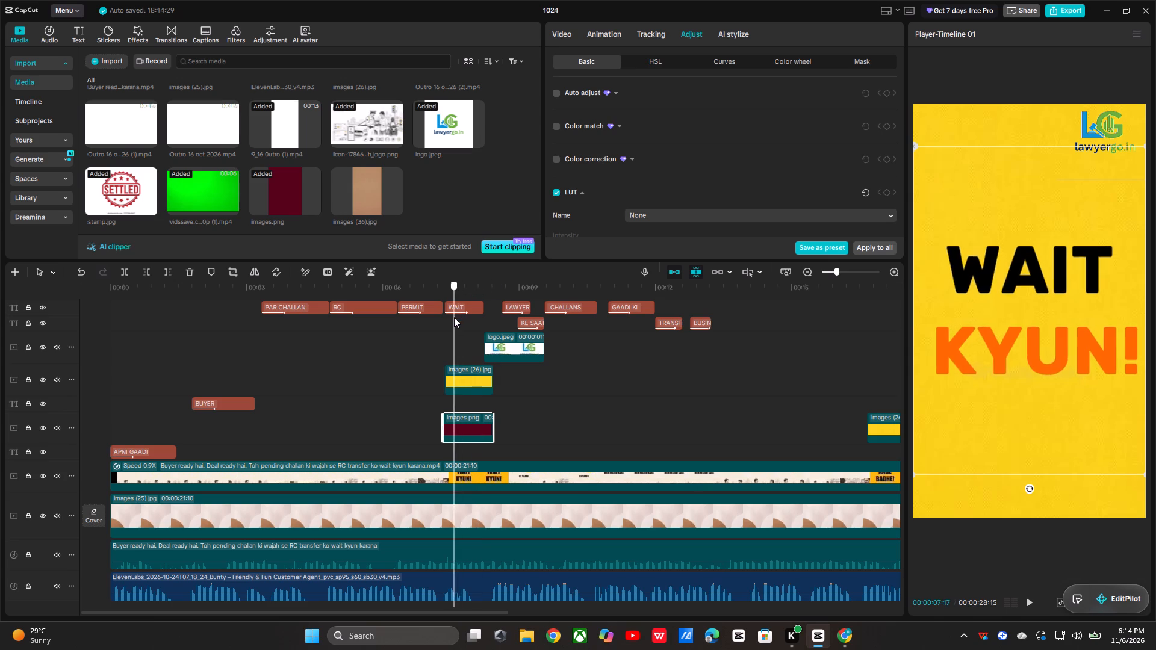
pyautogui.moveTo(454, 317); pyautogui.dragTo(444, 328)
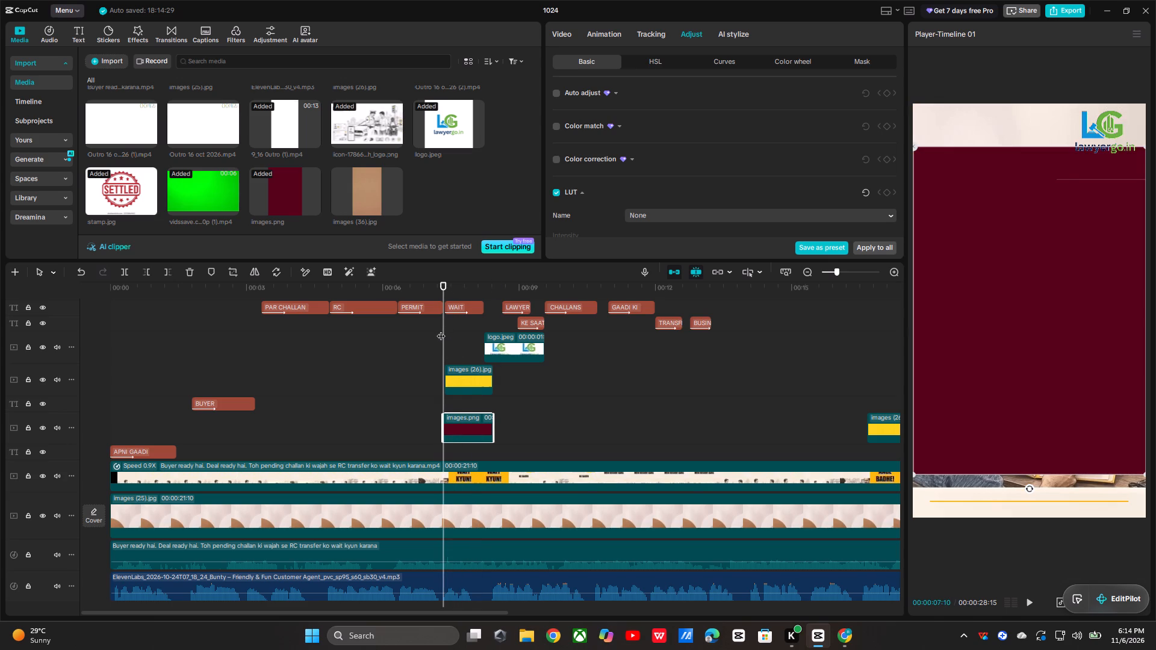
pyautogui.moveTo(462, 427); pyautogui.dragTo(467, 409)
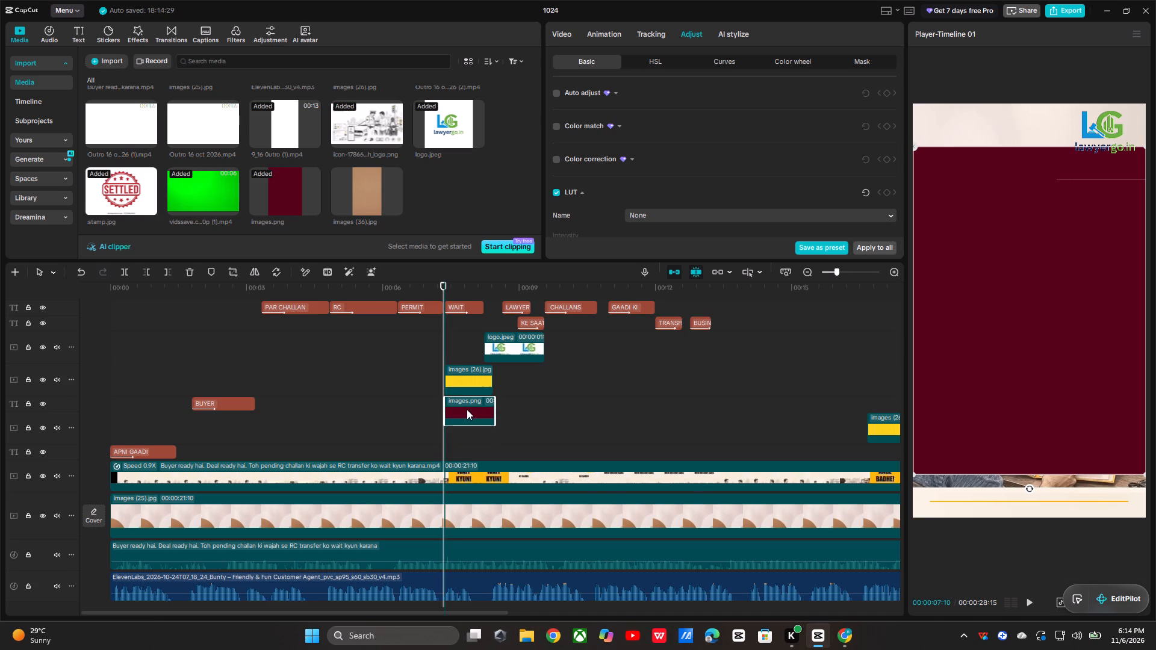
pyautogui.moveTo(467, 409); pyautogui.dragTo(465, 353)
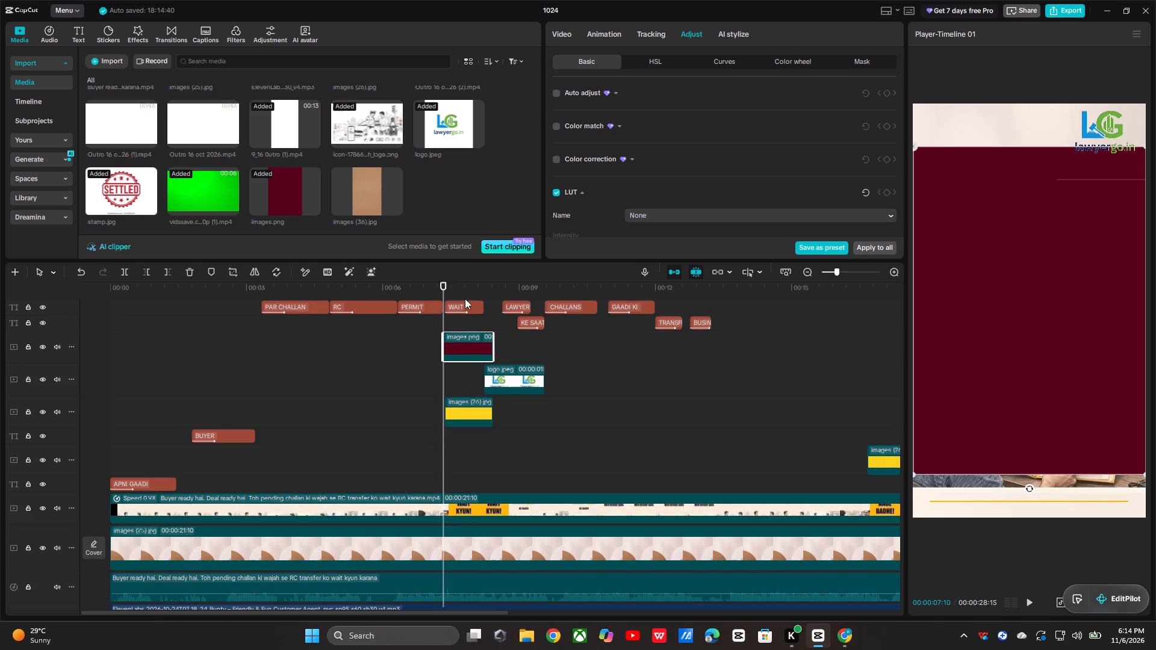
pyautogui.moveTo(443, 280); pyautogui.dragTo(430, 294)
pyautogui.moveTo(444, 288); pyautogui.dragTo(462, 306)
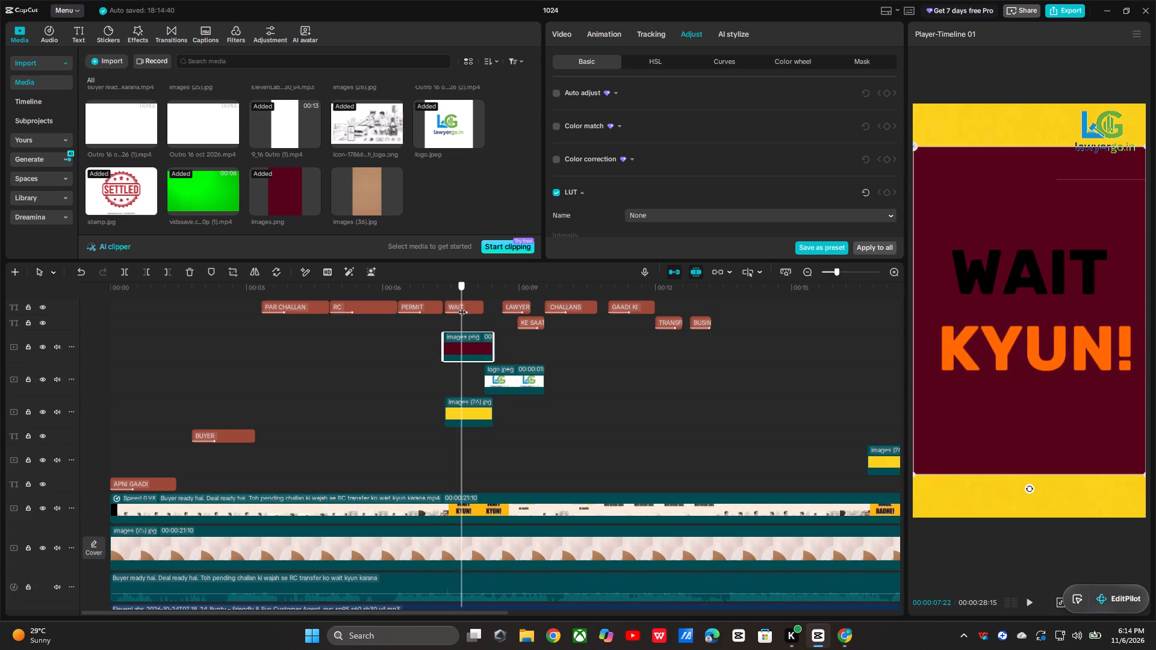
pyautogui.moveTo(462, 306); pyautogui.dragTo(470, 308)
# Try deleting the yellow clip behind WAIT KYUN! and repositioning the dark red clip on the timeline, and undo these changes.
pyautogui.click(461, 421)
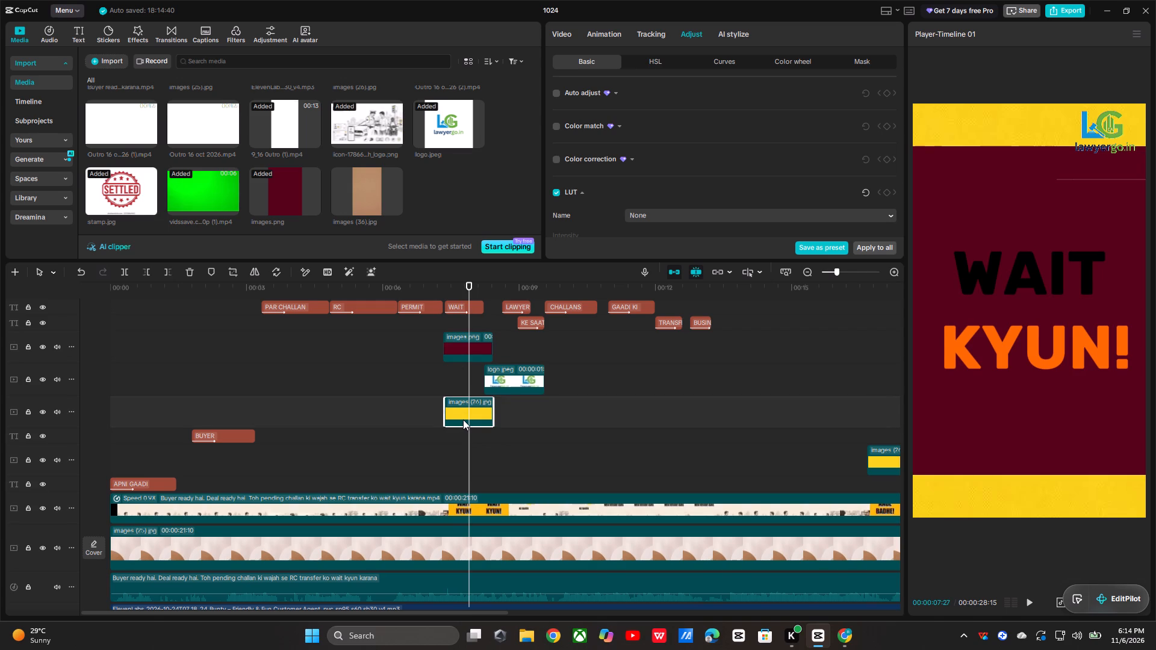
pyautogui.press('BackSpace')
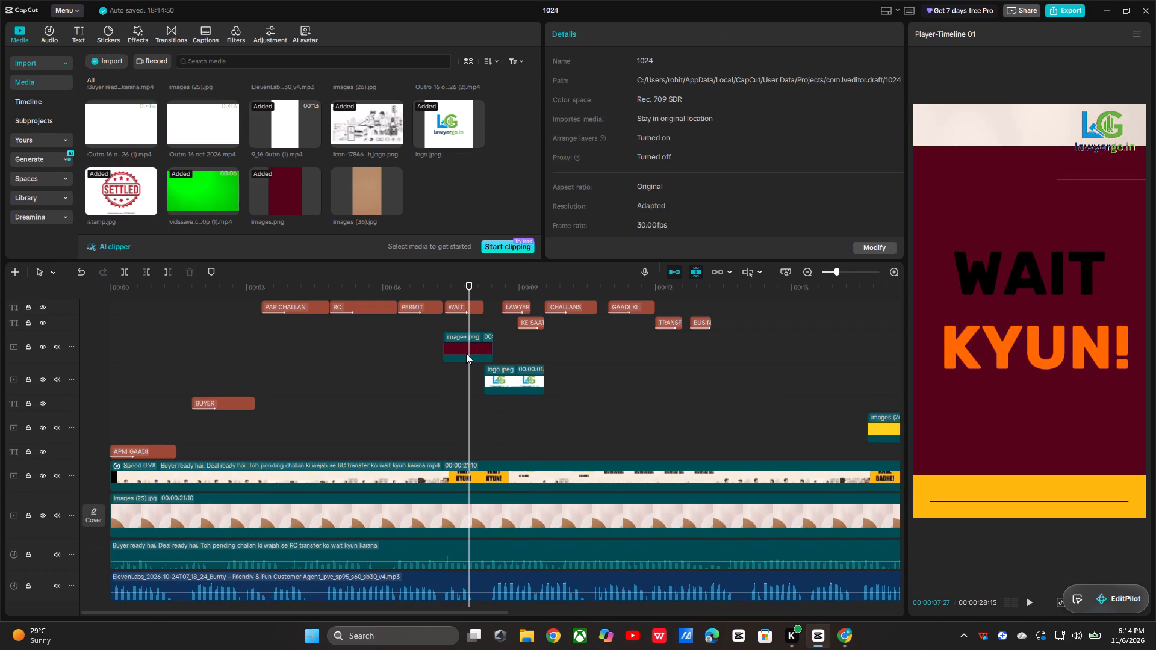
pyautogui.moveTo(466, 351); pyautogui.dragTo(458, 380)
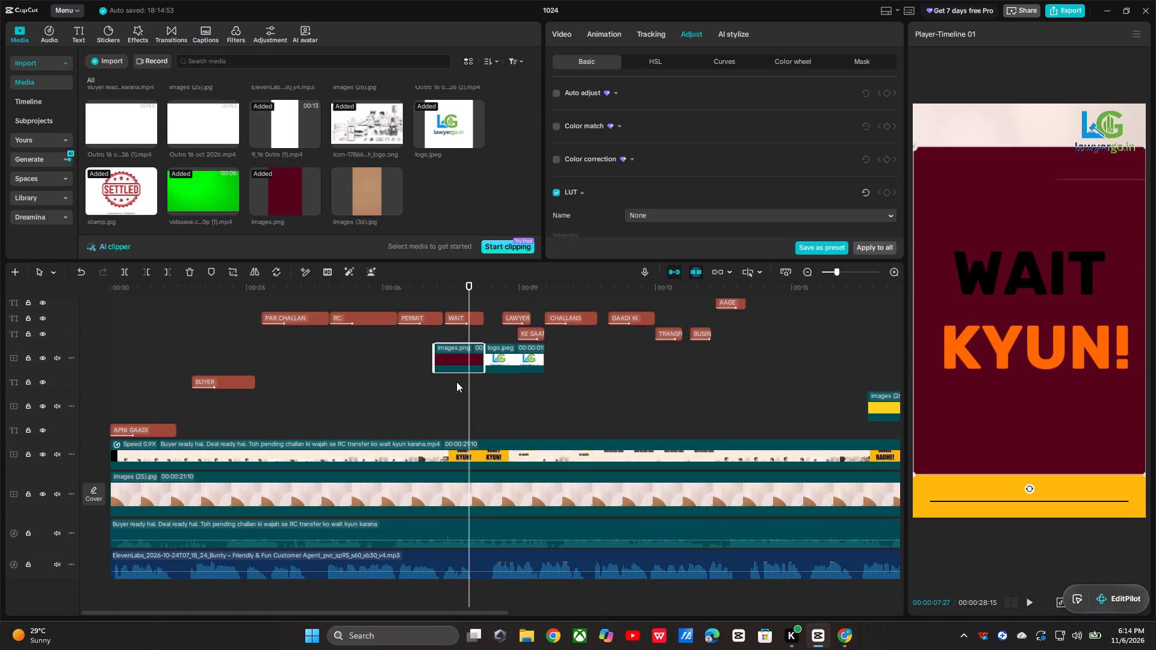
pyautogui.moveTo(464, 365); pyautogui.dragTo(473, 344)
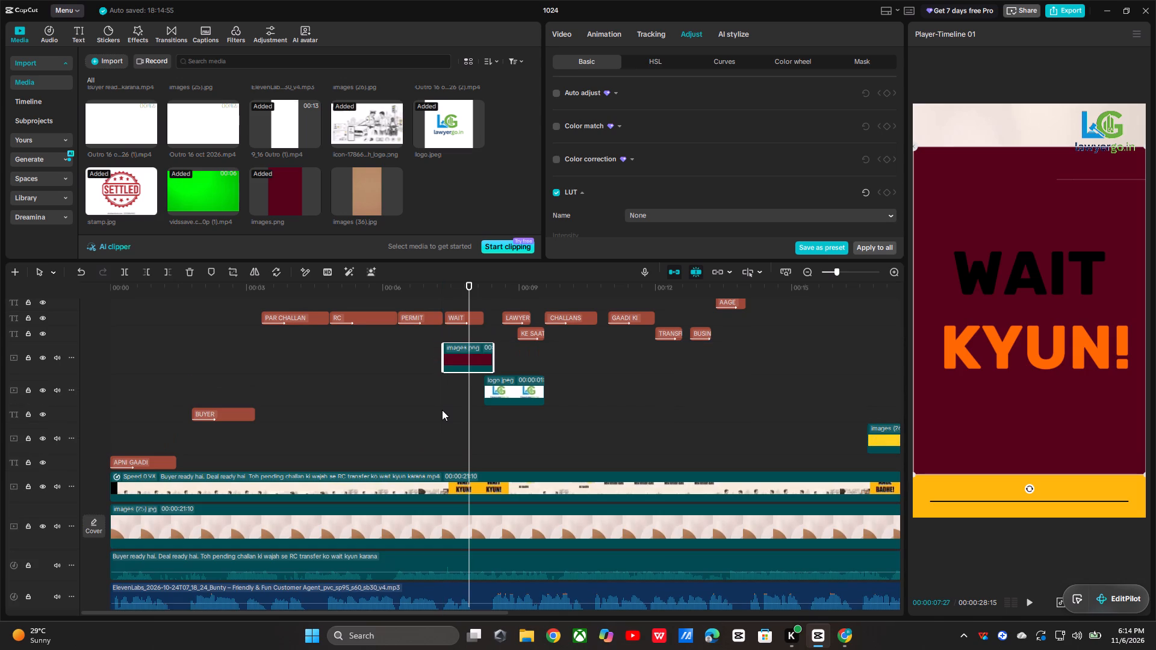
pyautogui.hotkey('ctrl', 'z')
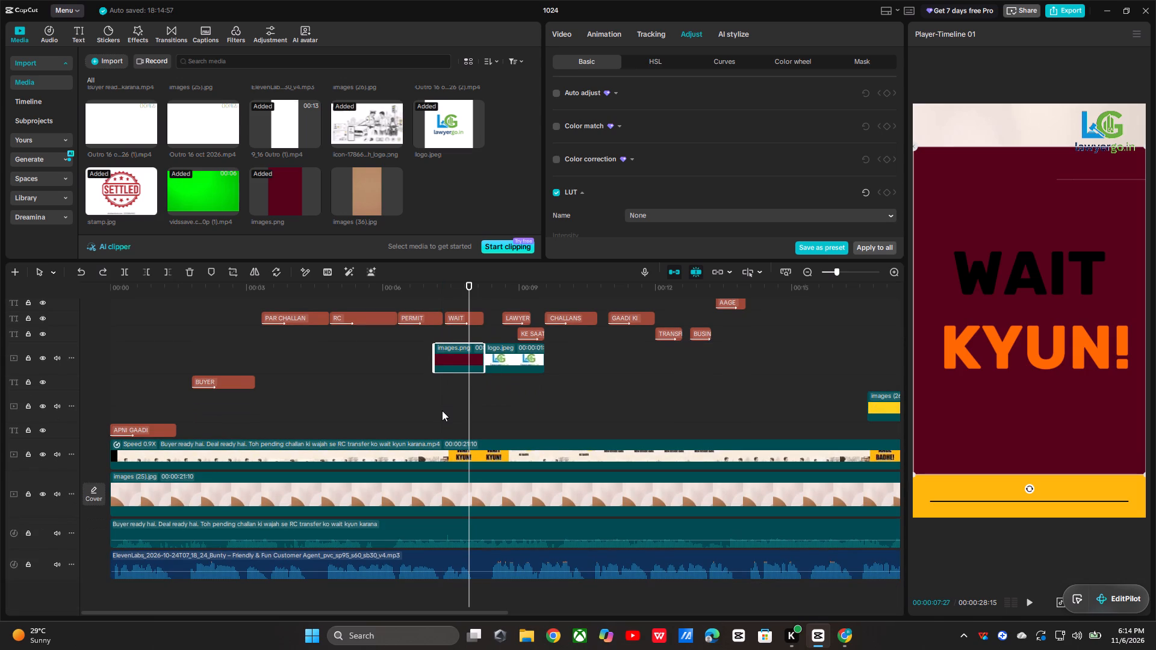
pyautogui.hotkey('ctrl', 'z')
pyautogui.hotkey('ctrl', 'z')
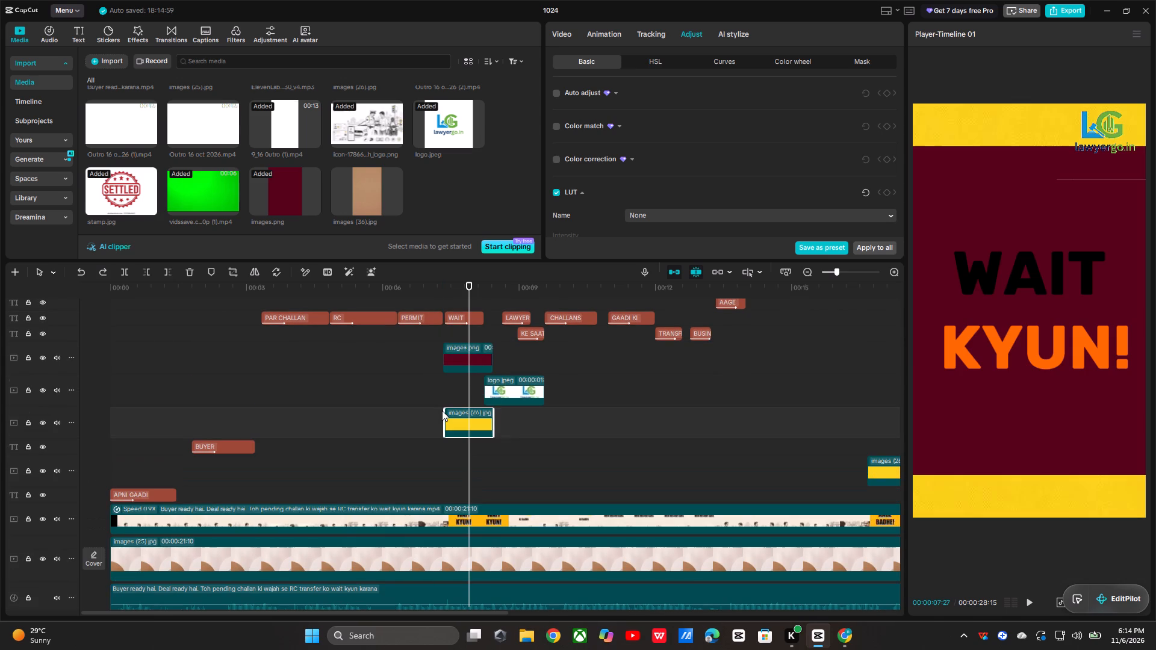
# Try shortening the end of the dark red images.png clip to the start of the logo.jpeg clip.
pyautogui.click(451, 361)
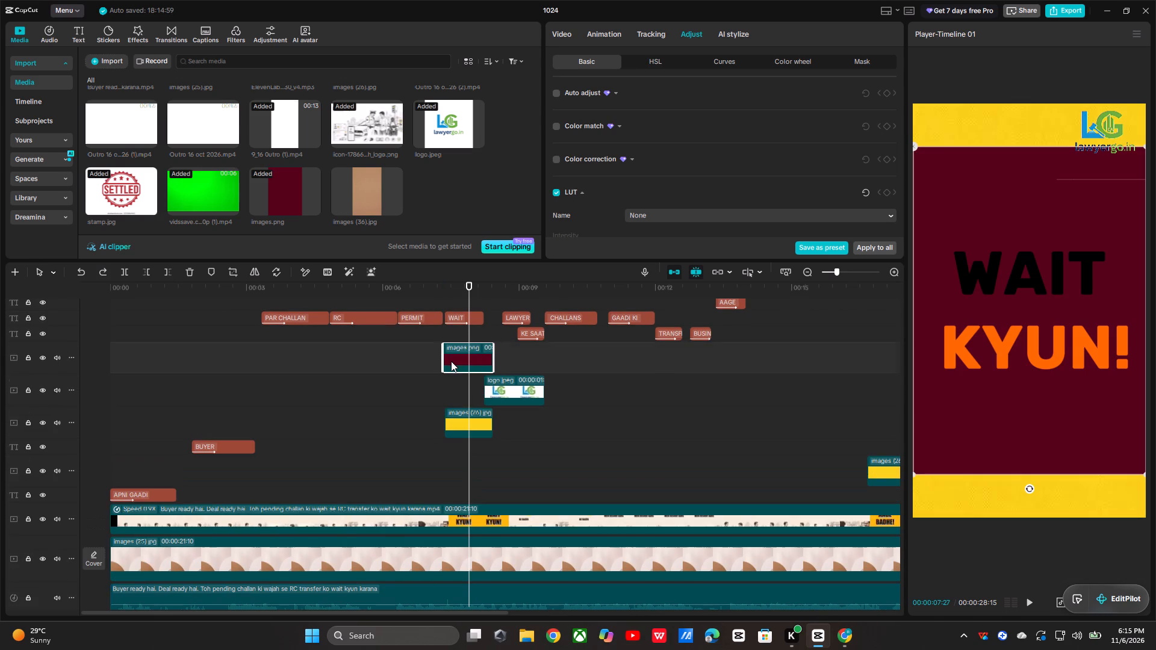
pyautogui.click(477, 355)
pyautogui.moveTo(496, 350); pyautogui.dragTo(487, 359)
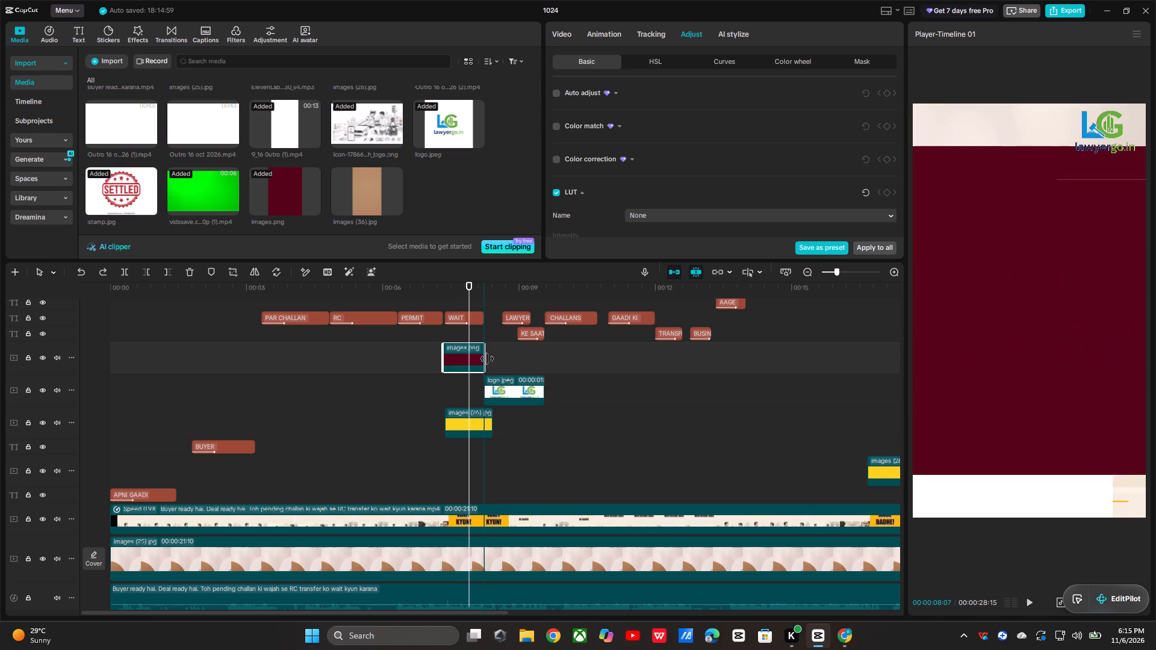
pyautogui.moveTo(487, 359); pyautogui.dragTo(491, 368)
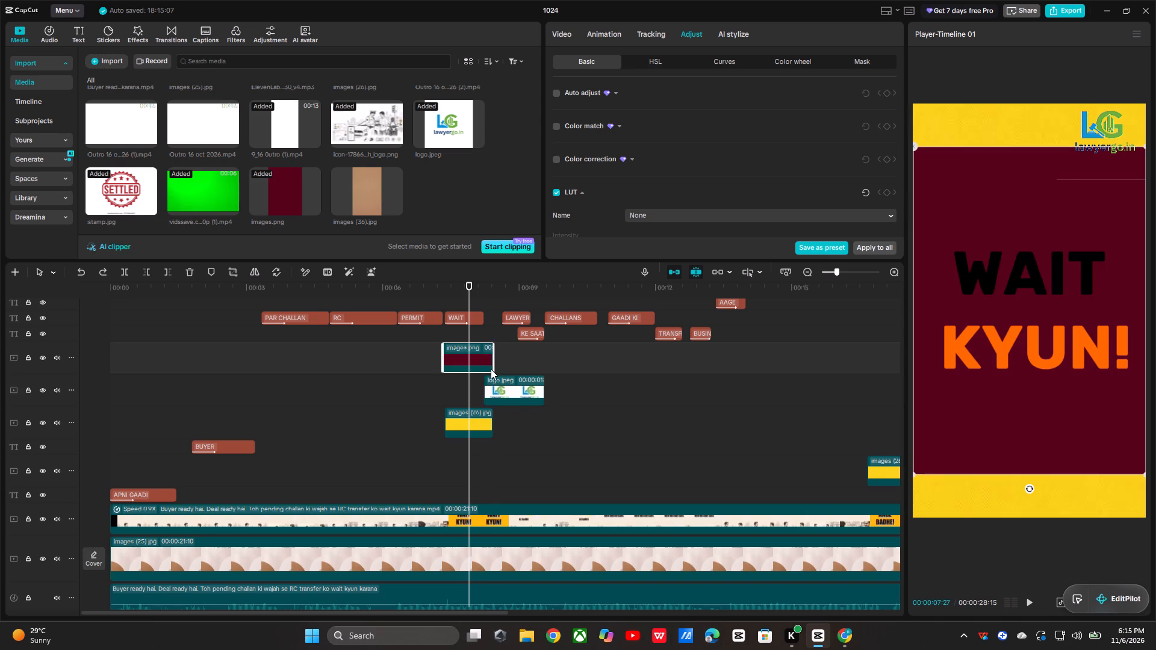
# Scale the dark red images.png background behind WAIT KYUN! uniformly to 125%.
pyautogui.scroll(-1, 672, 449)
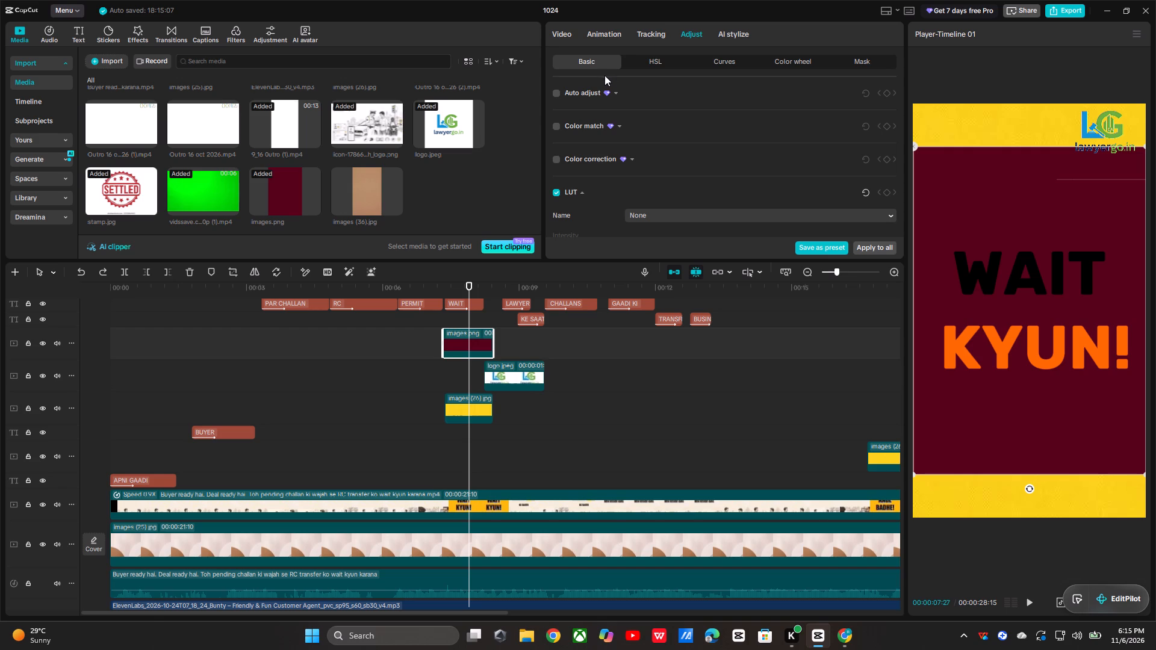
pyautogui.scroll(10, 608, 107)
pyautogui.scroll(-8, 615, 149)
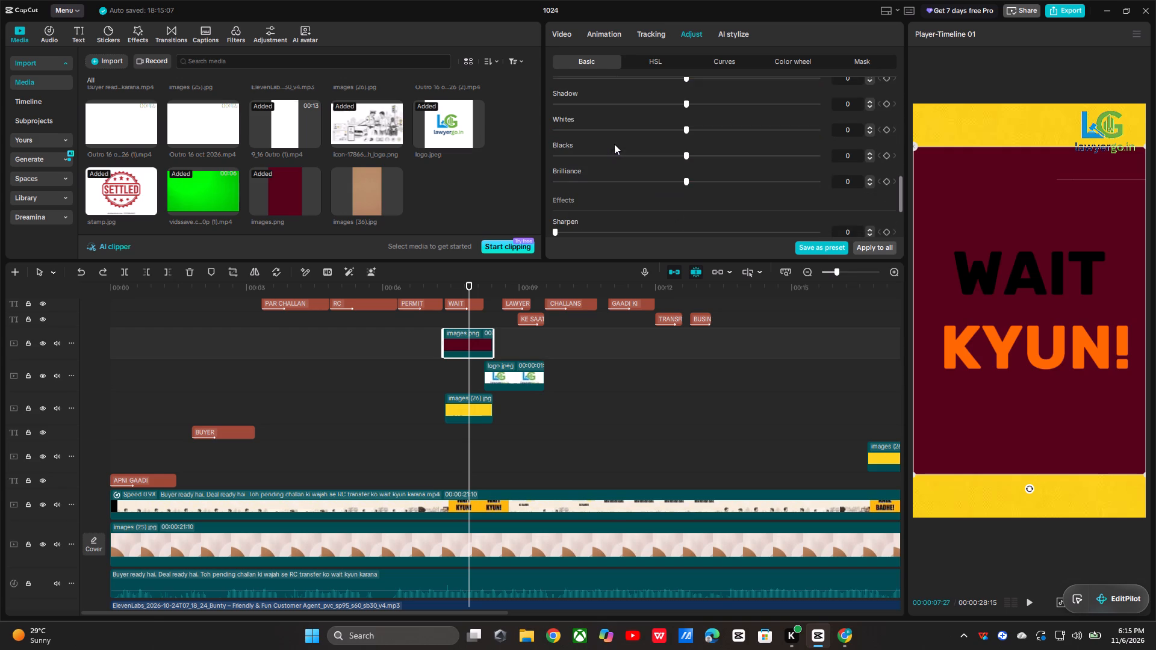
pyautogui.click(556, 31)
pyautogui.scroll(5, 606, 133)
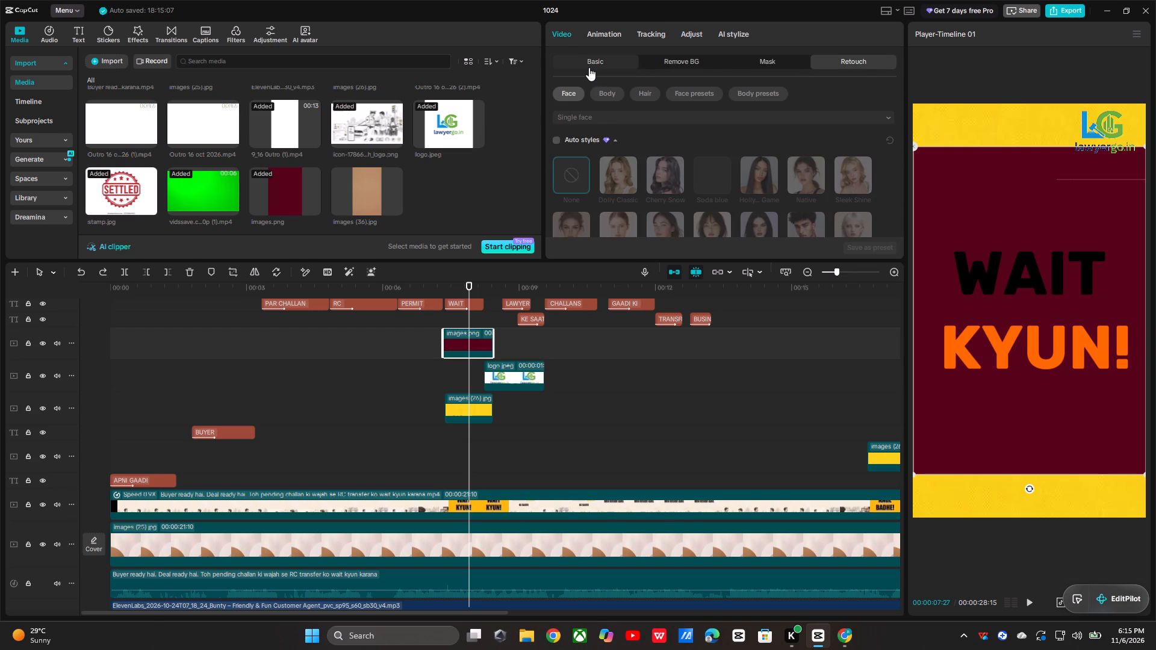
pyautogui.click(589, 67)
pyautogui.moveTo(606, 123); pyautogui.dragTo(621, 124)
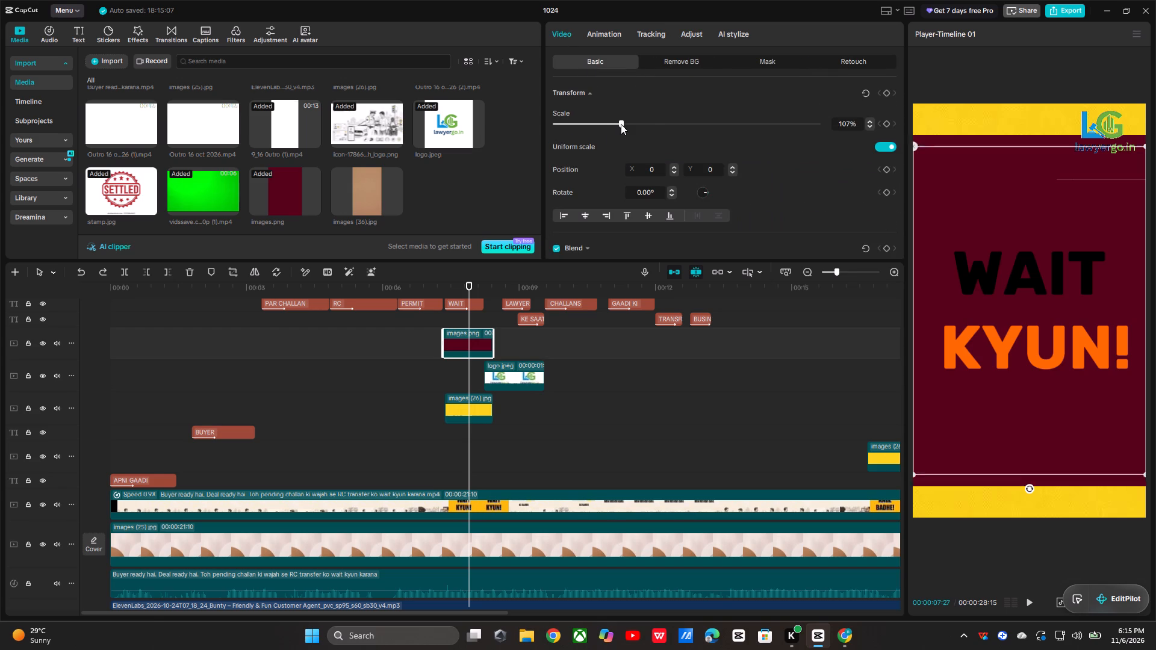
pyautogui.moveTo(621, 124); pyautogui.dragTo(656, 125)
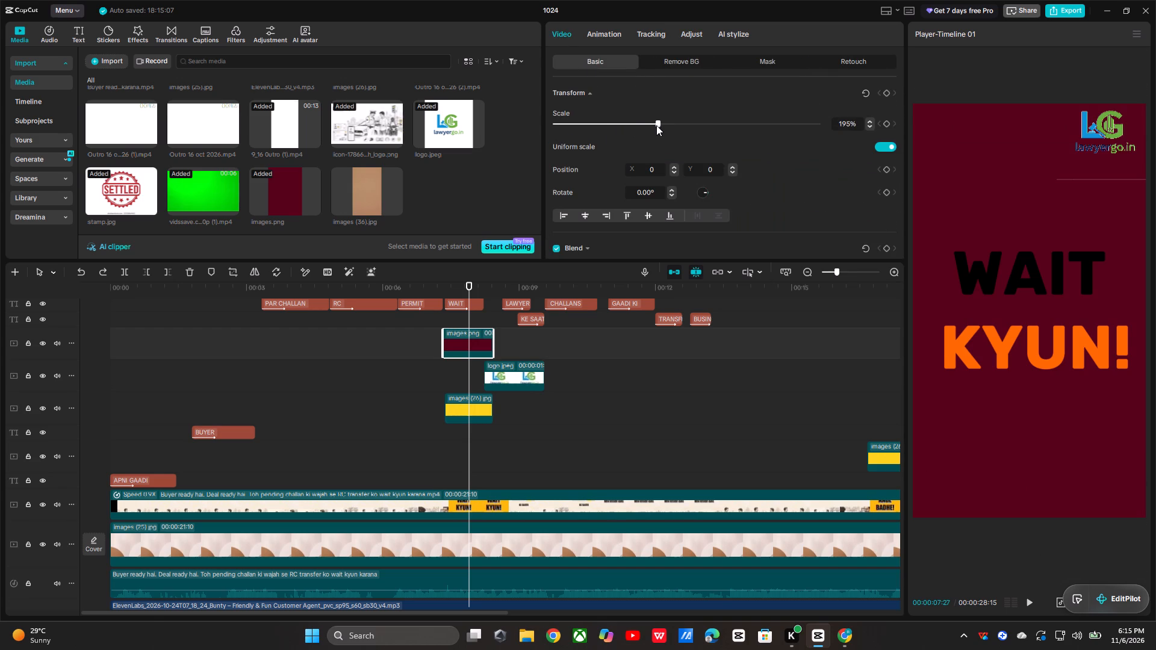
pyautogui.moveTo(656, 125); pyautogui.dragTo(619, 156)
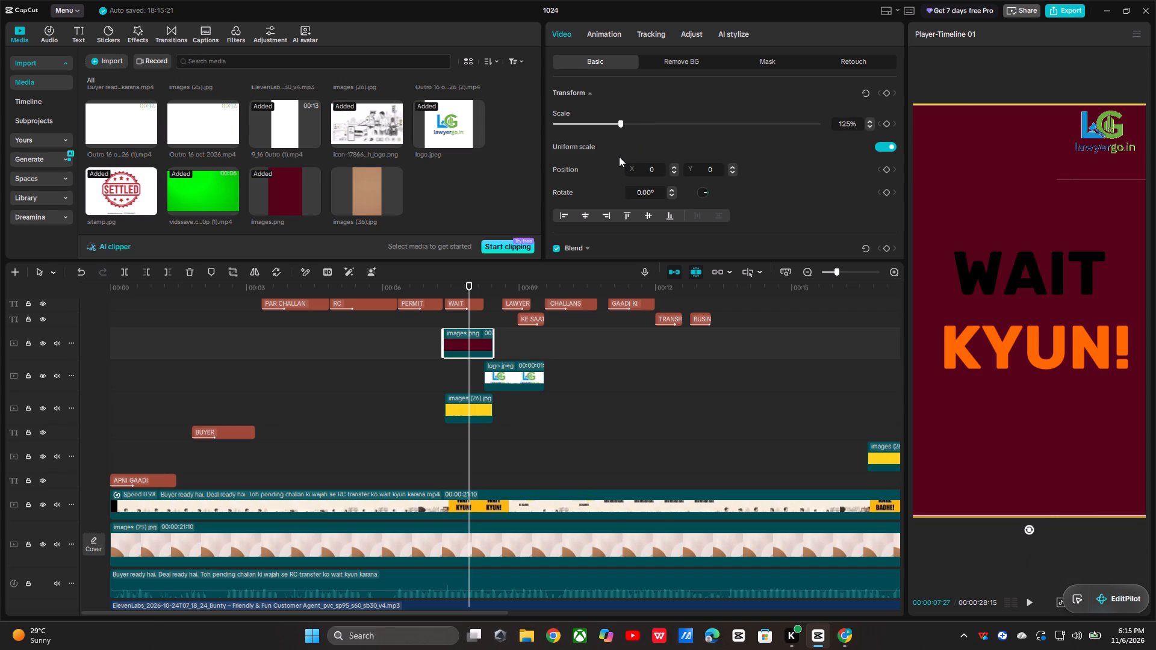
# Delete the yellow clip beneath the dark red images.png clip at WAIT KYUN! and preview the video from the start.
pyautogui.click(475, 415)
pyautogui.press('BackSpace')
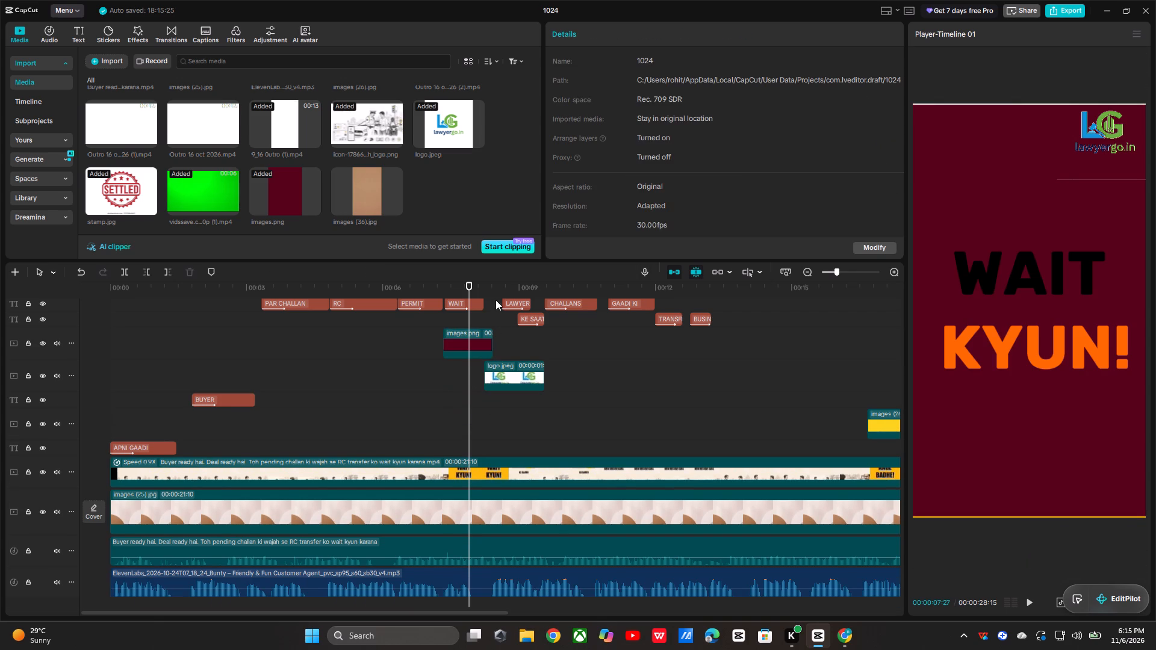
pyautogui.moveTo(473, 283); pyautogui.dragTo(0, 412)
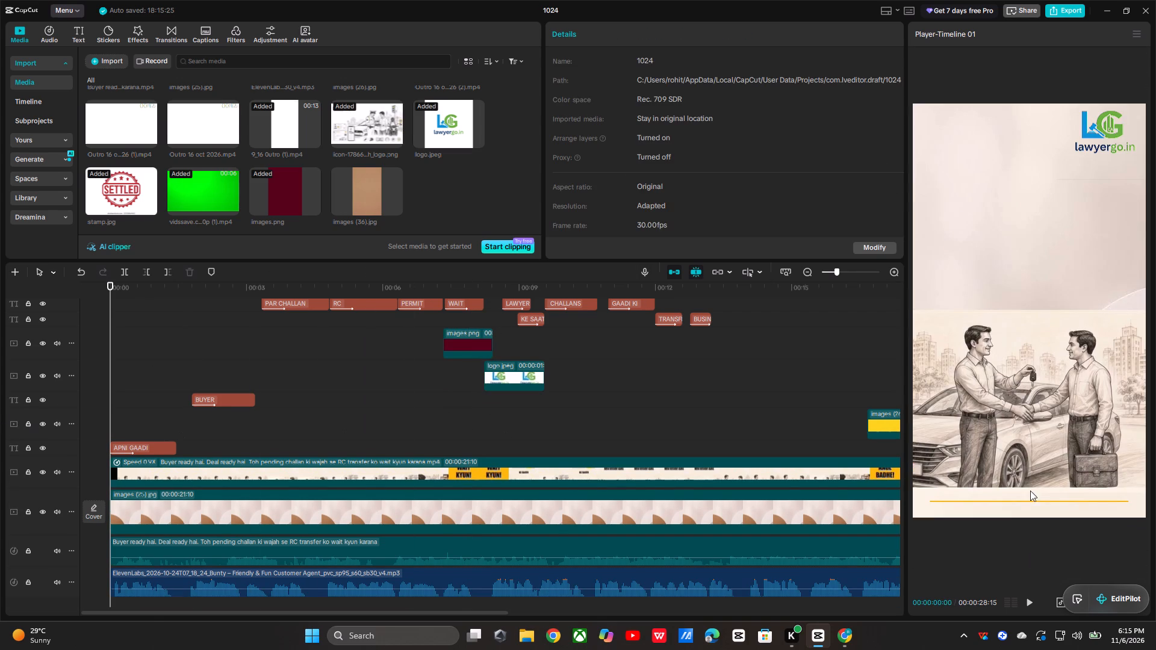
pyautogui.click(1031, 605)
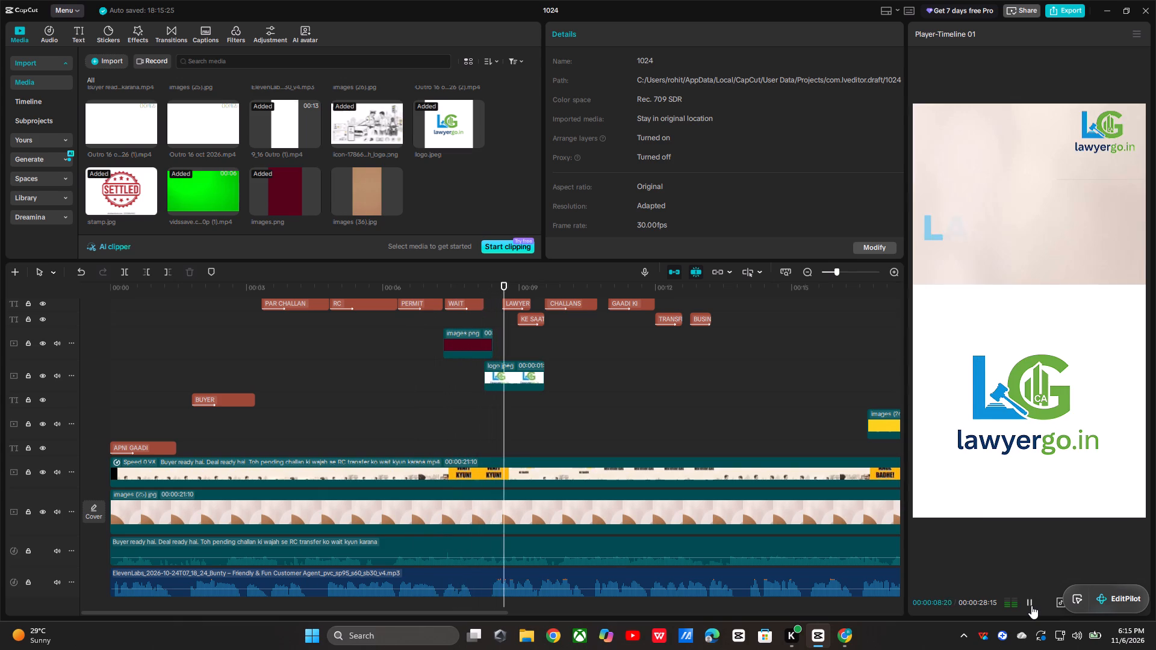
# Scale the dark red images.png background behind the WAIT KYUN! title uniformly to 329%.
pyautogui.click(479, 354)
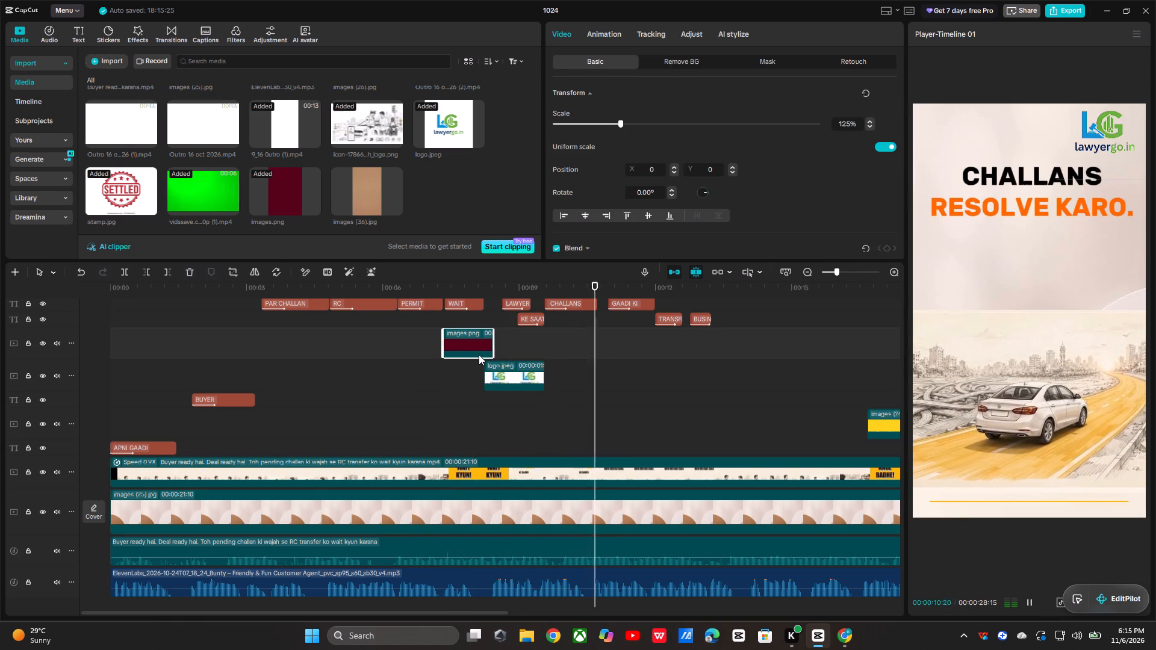
pyautogui.moveTo(632, 291); pyautogui.dragTo(455, 368)
pyautogui.moveTo(623, 122); pyautogui.dragTo(728, 155)
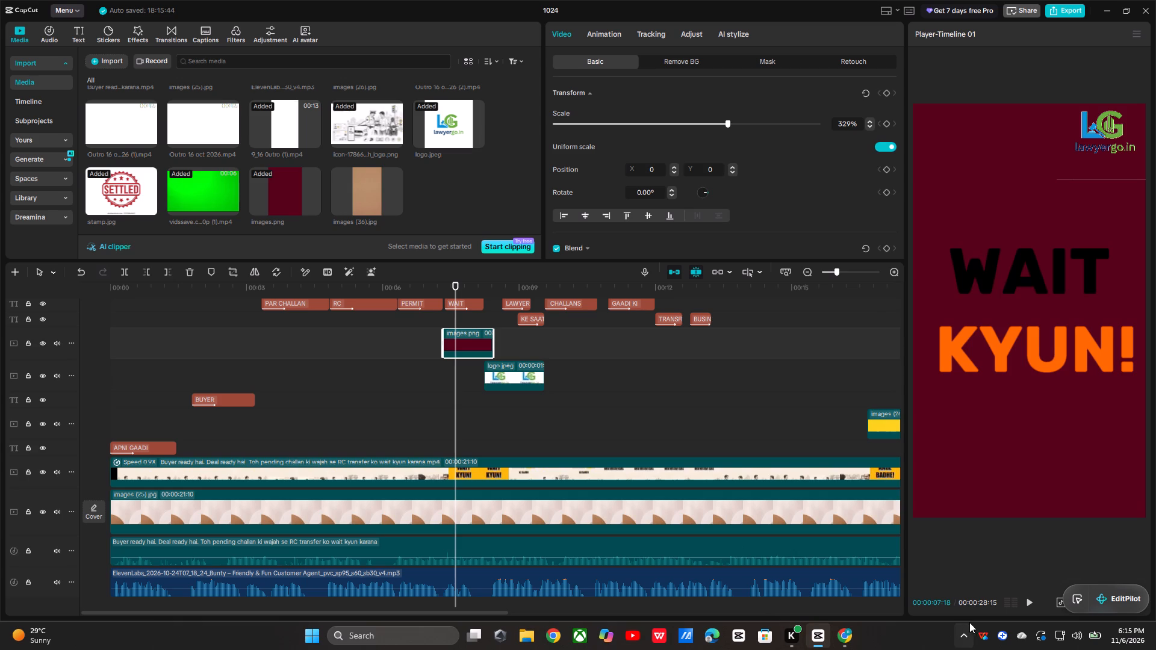
# Play the video in short stretches from the WAIT KYUN! title through to the yellow LAWYERGO KE SAATH scene.
pyautogui.click(1036, 605)
pyautogui.click(1036, 605)
pyautogui.click(1036, 605)
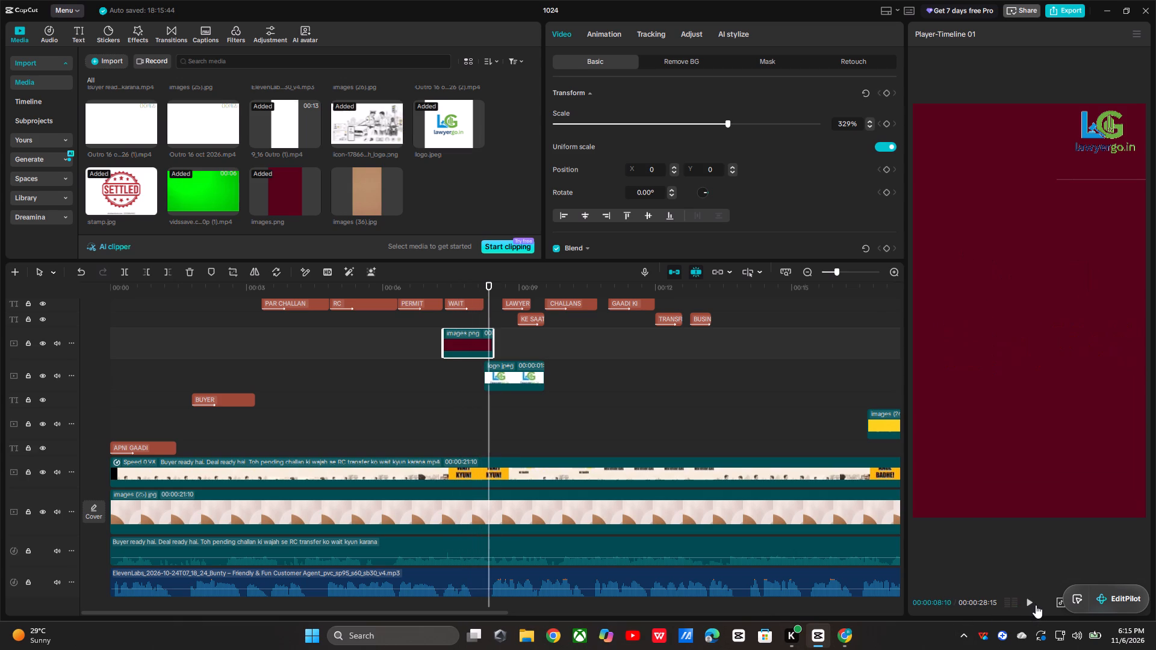
pyautogui.click(1036, 605)
pyautogui.click(1036, 605)
pyautogui.click(1036, 605)
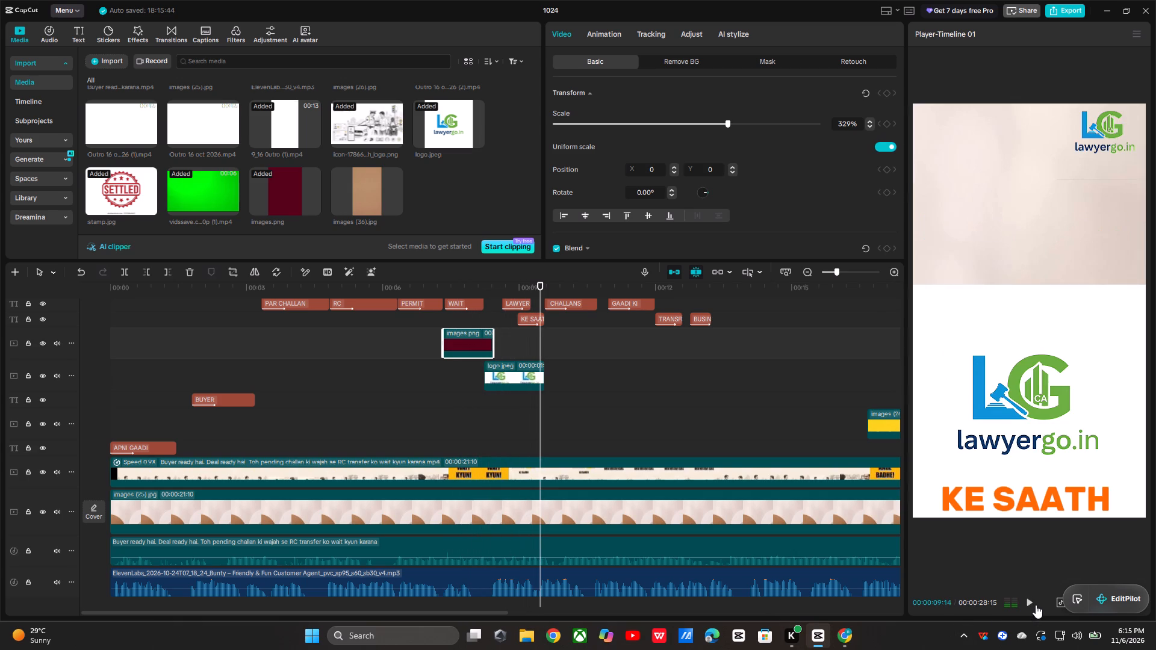
pyautogui.click(1036, 605)
pyautogui.click(1036, 605)
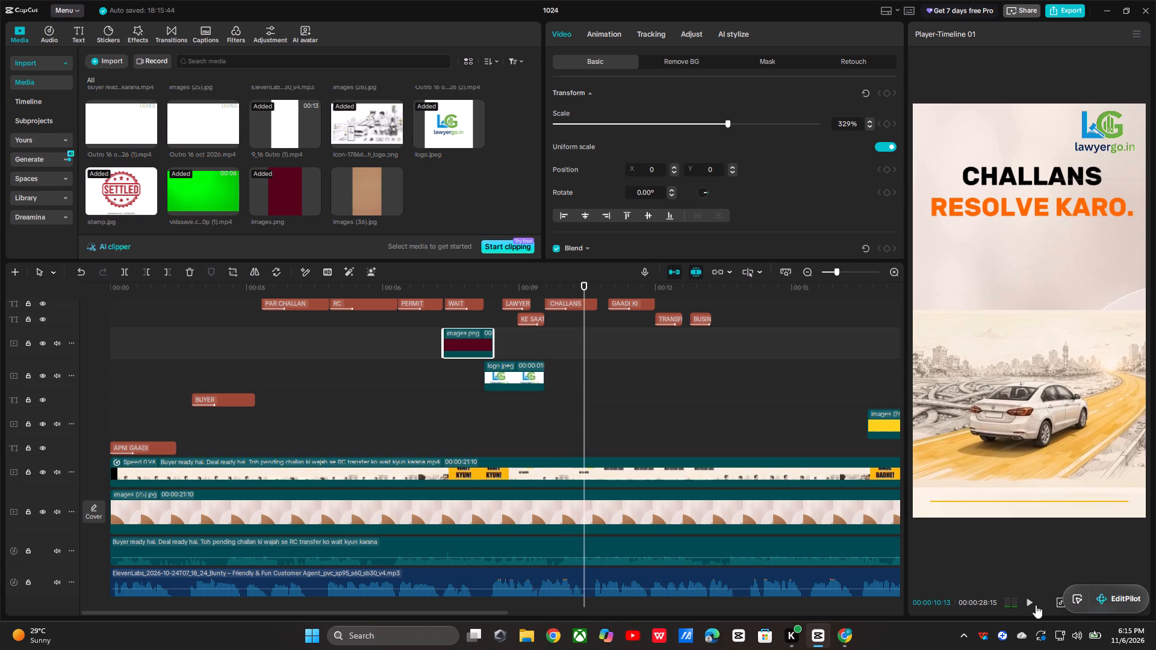
pyautogui.click(1036, 605)
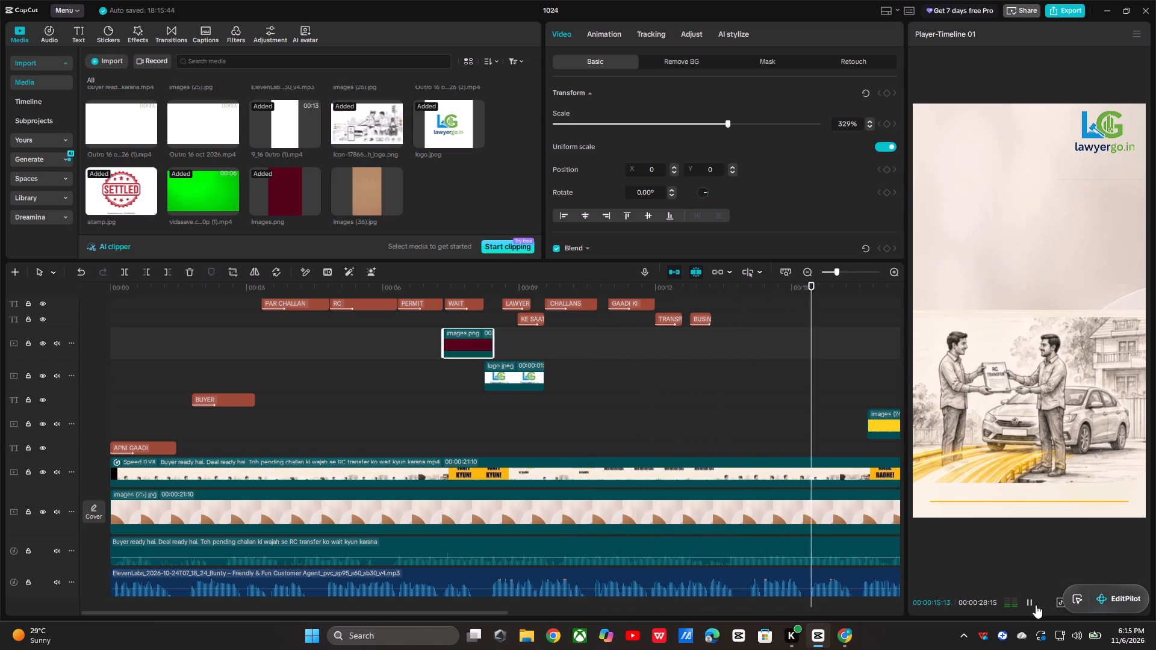
pyautogui.click(1036, 605)
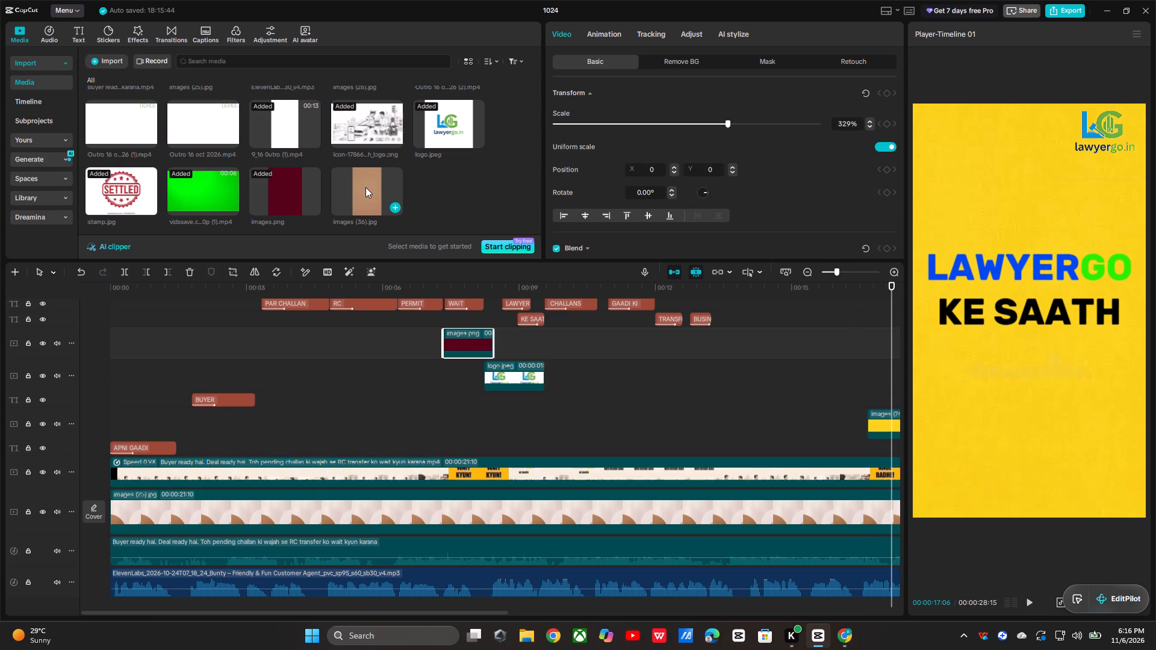
# Place the brown images (36).jpg on the logo.jpeg track above the yellow LAWYERGO KE SAATH clip and trim both ends to match that clip.
pyautogui.moveTo(365, 187); pyautogui.dragTo(839, 370)
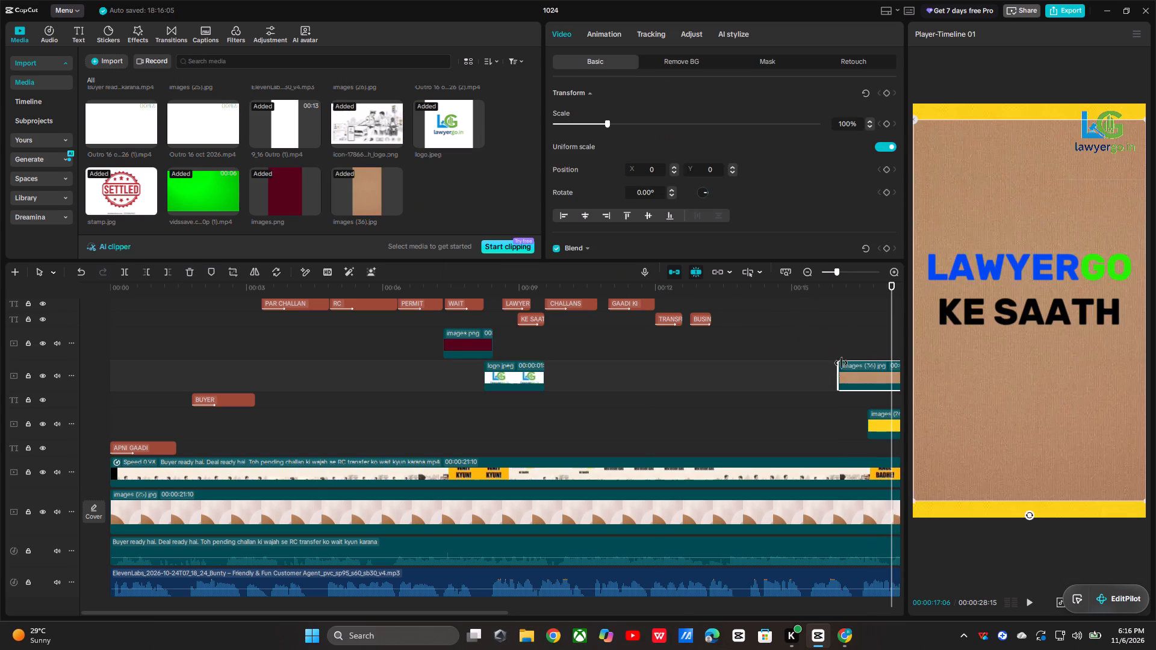
pyautogui.moveTo(887, 281); pyautogui.dragTo(878, 286)
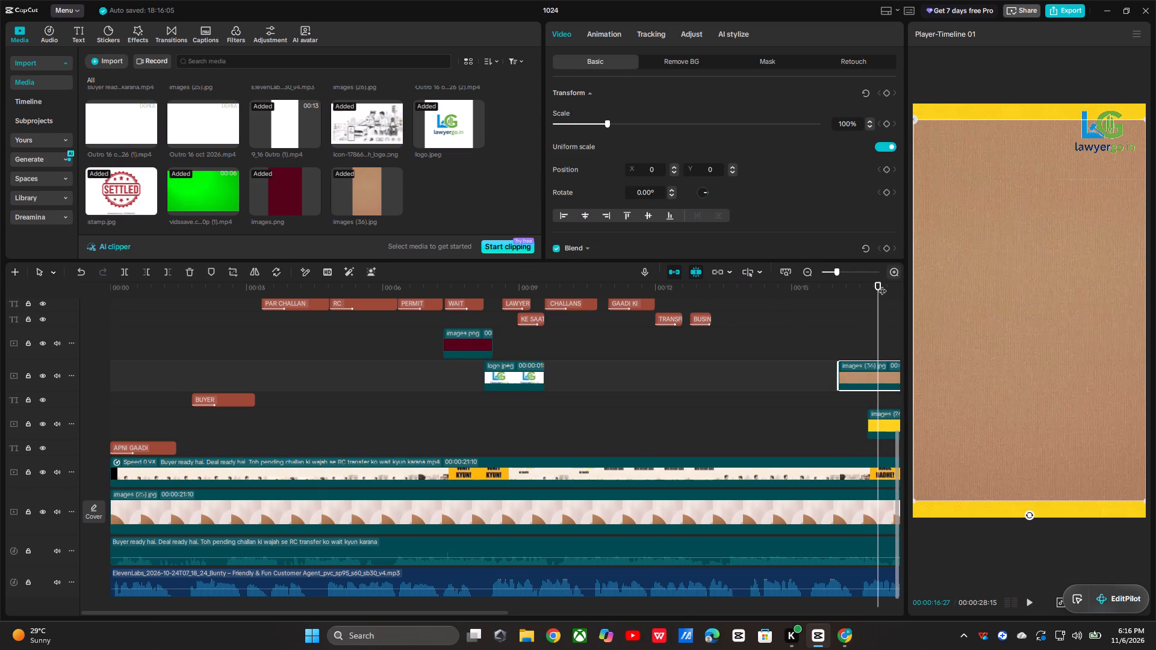
pyautogui.moveTo(874, 291); pyautogui.dragTo(247, 491)
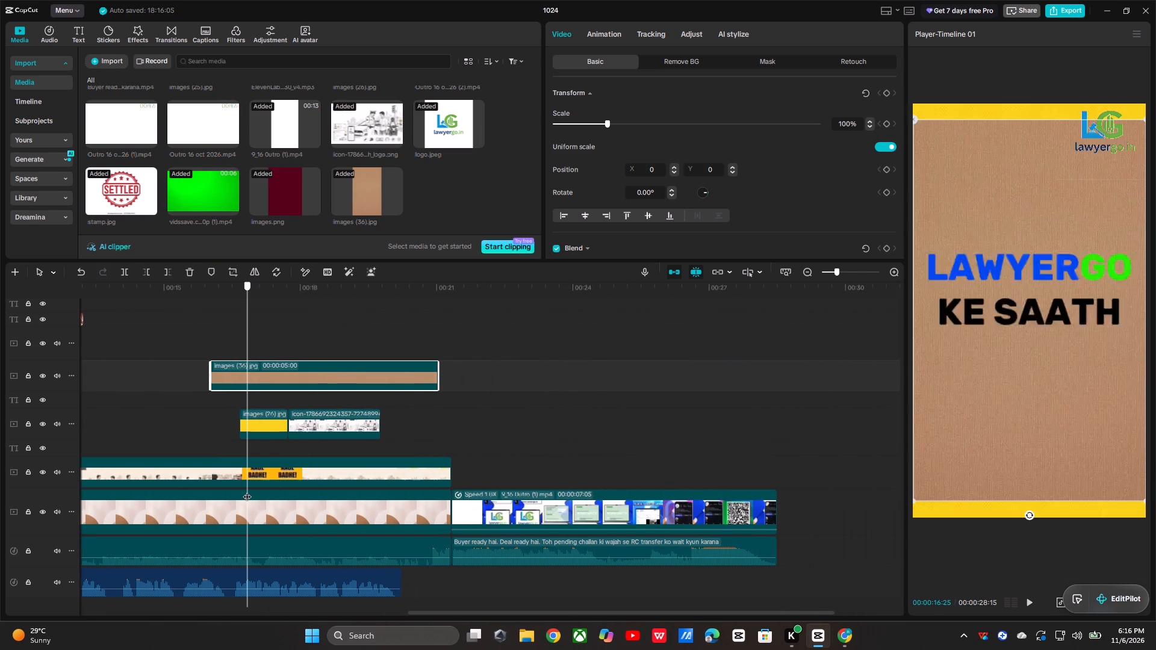
pyautogui.moveTo(247, 491); pyautogui.dragTo(246, 491)
pyautogui.click(352, 369)
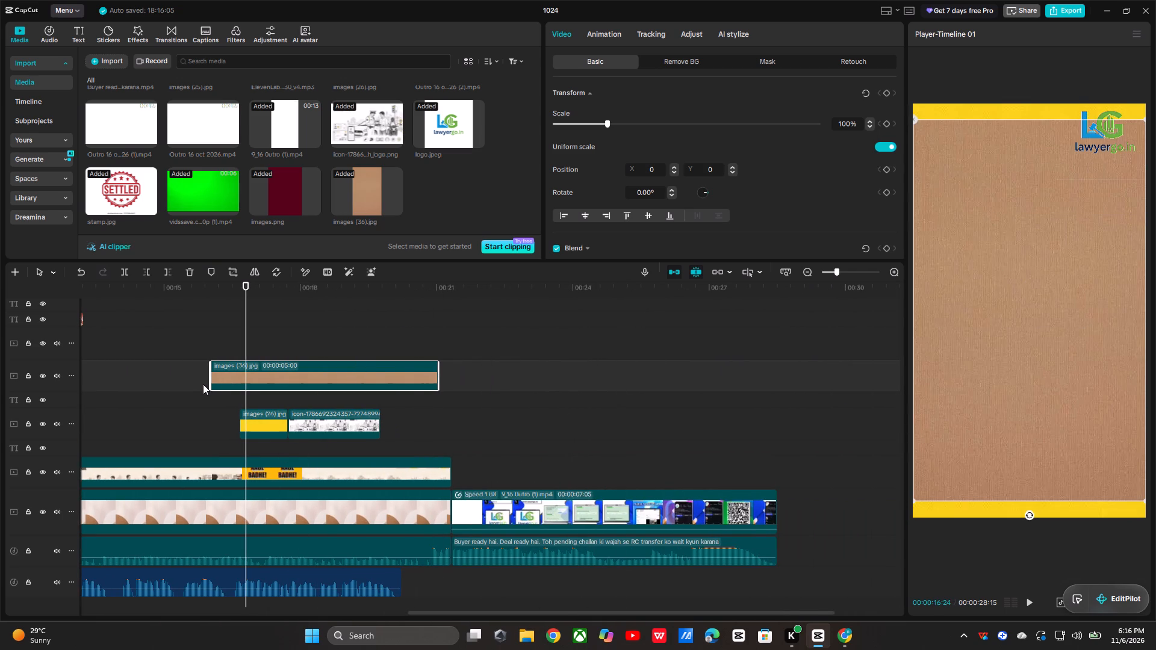
pyautogui.moveTo(208, 373); pyautogui.dragTo(237, 383)
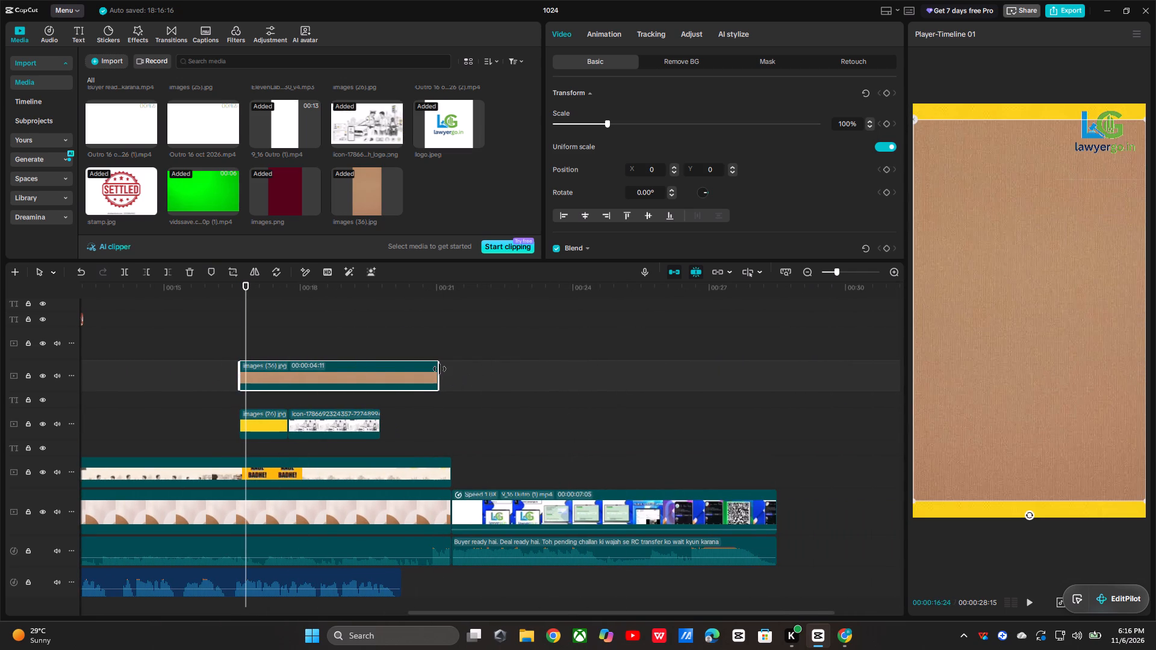
pyautogui.moveTo(440, 369); pyautogui.dragTo(287, 435)
# Scale the brown images (36).jpg background behind LAWYERGO KE SAATH uniformly to 111% so it fills the frame.
pyautogui.click(265, 429)
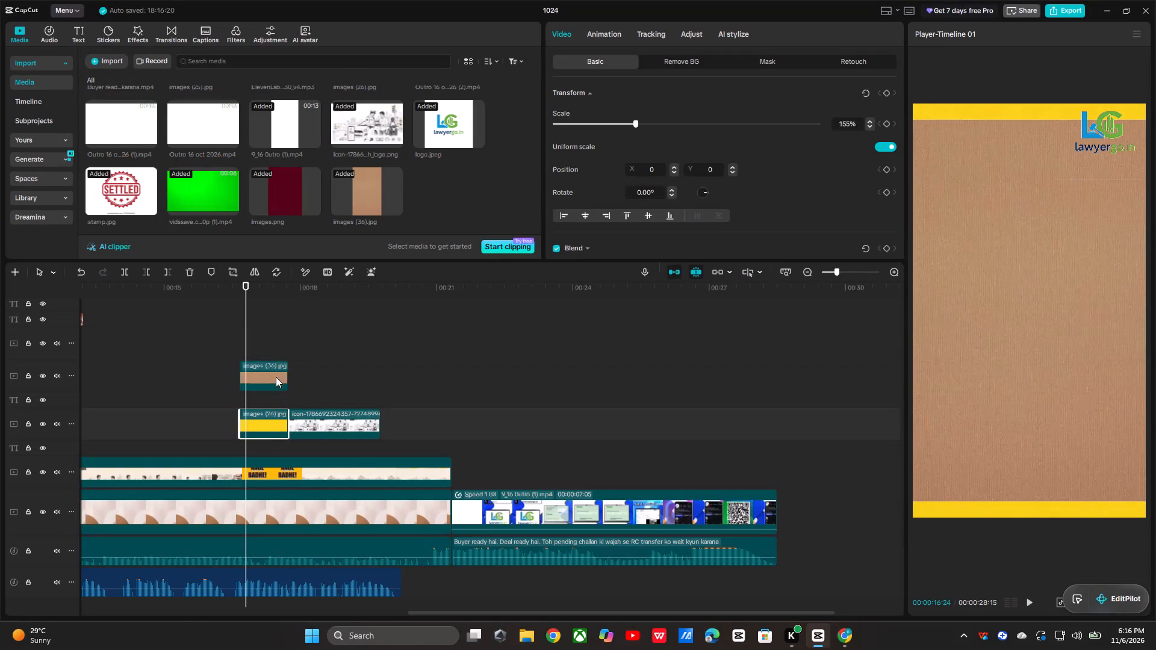
pyautogui.click(276, 372)
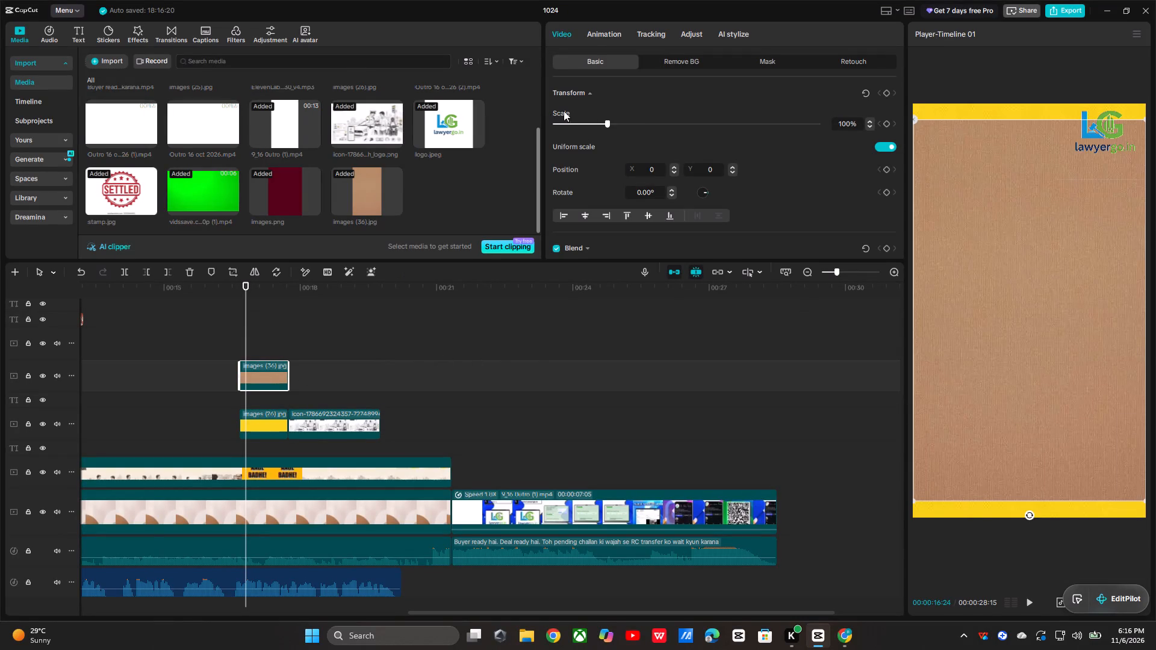
pyautogui.moveTo(606, 122); pyautogui.dragTo(665, 132)
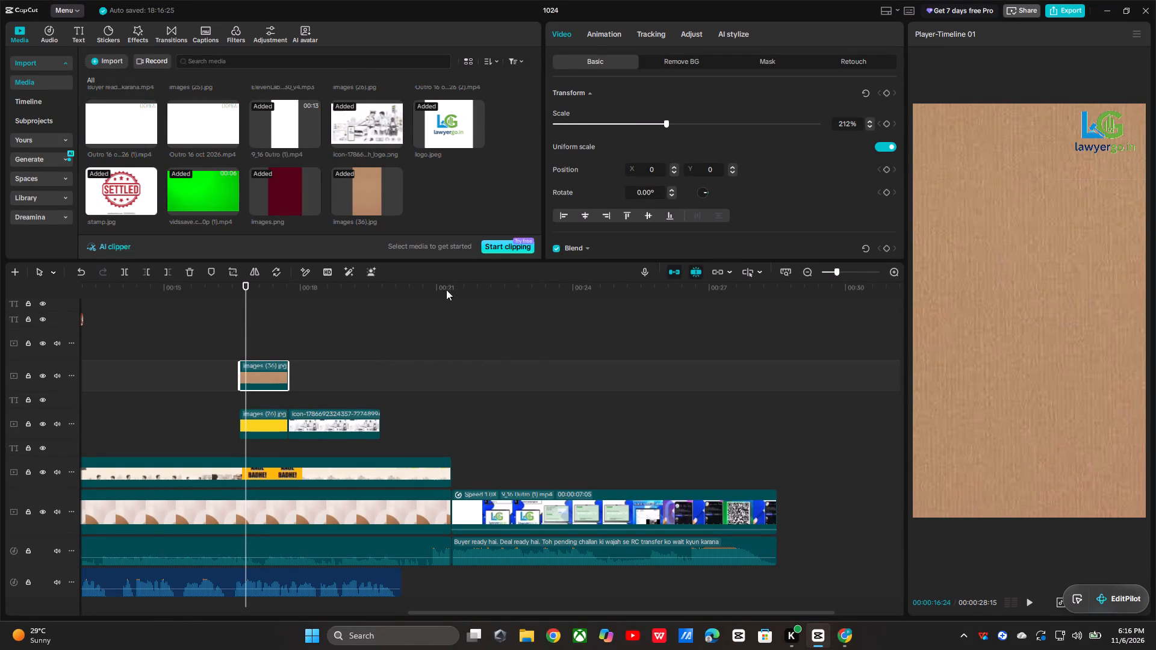
pyautogui.moveTo(665, 120); pyautogui.dragTo(649, 133)
pyautogui.moveTo(649, 133); pyautogui.dragTo(613, 162)
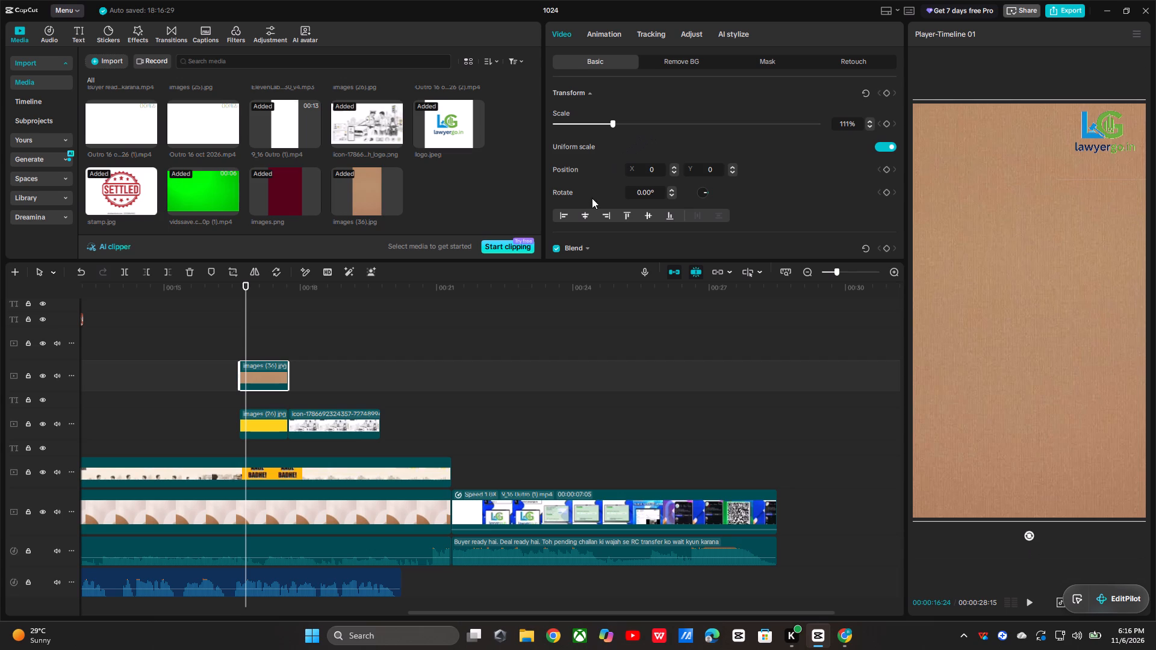
# Preview the video from the start into the outro, checking the dark red and brown title backgrounds.
pyautogui.moveTo(241, 289); pyautogui.dragTo(0, 494)
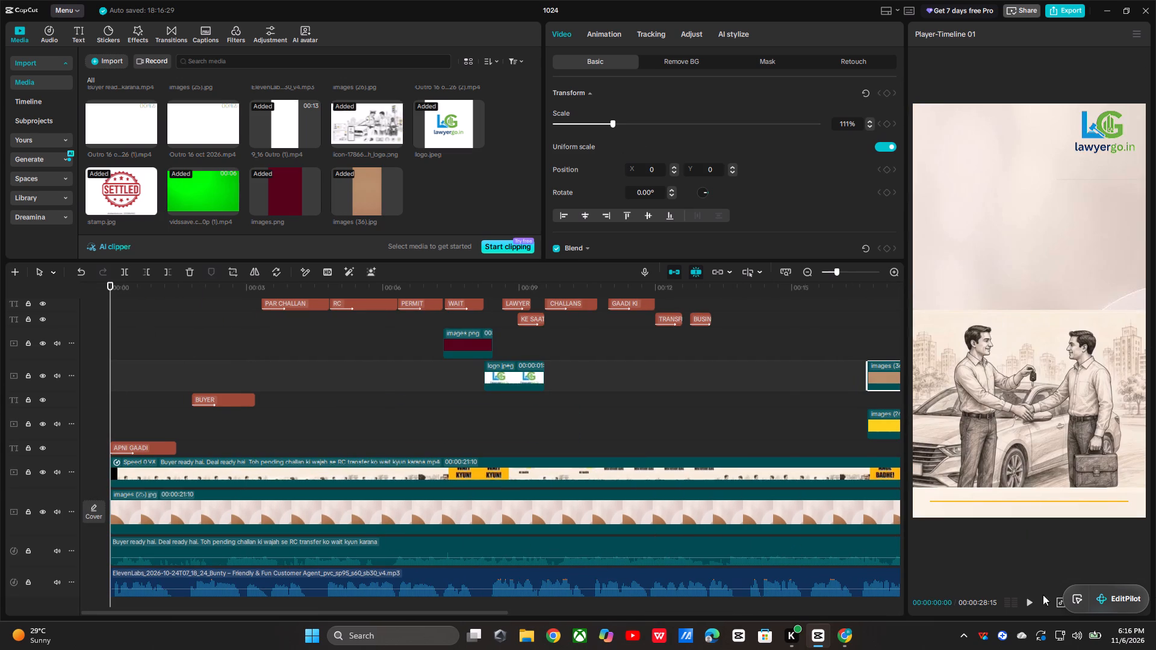
pyautogui.click(1030, 602)
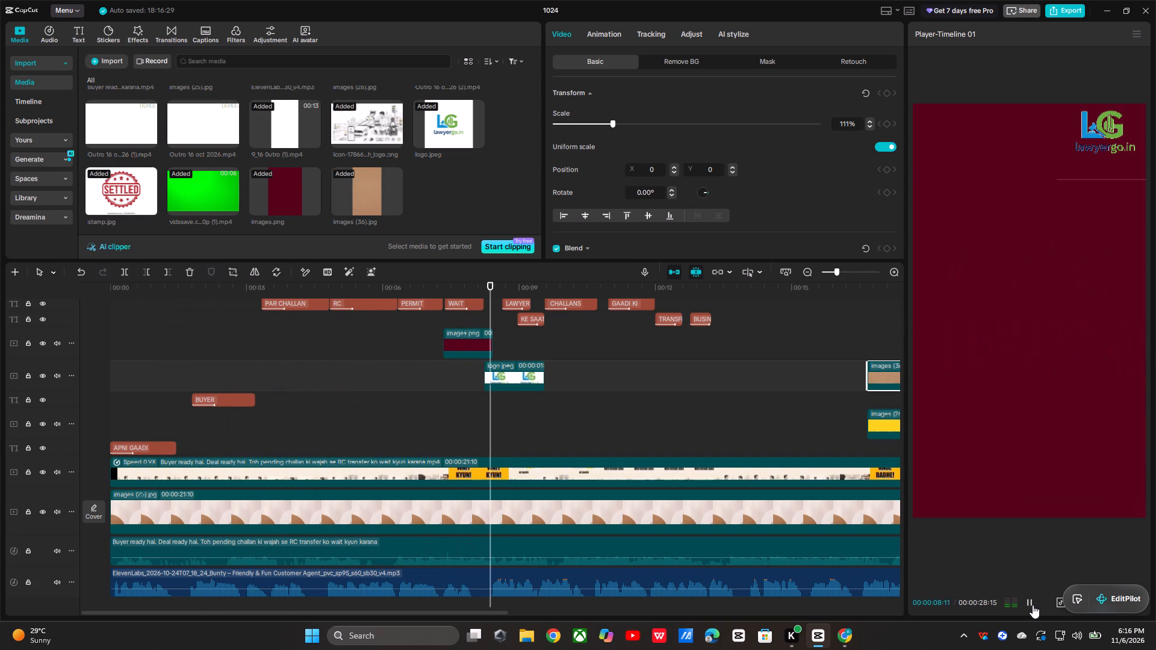
pyautogui.click(1033, 605)
pyautogui.click(1033, 605)
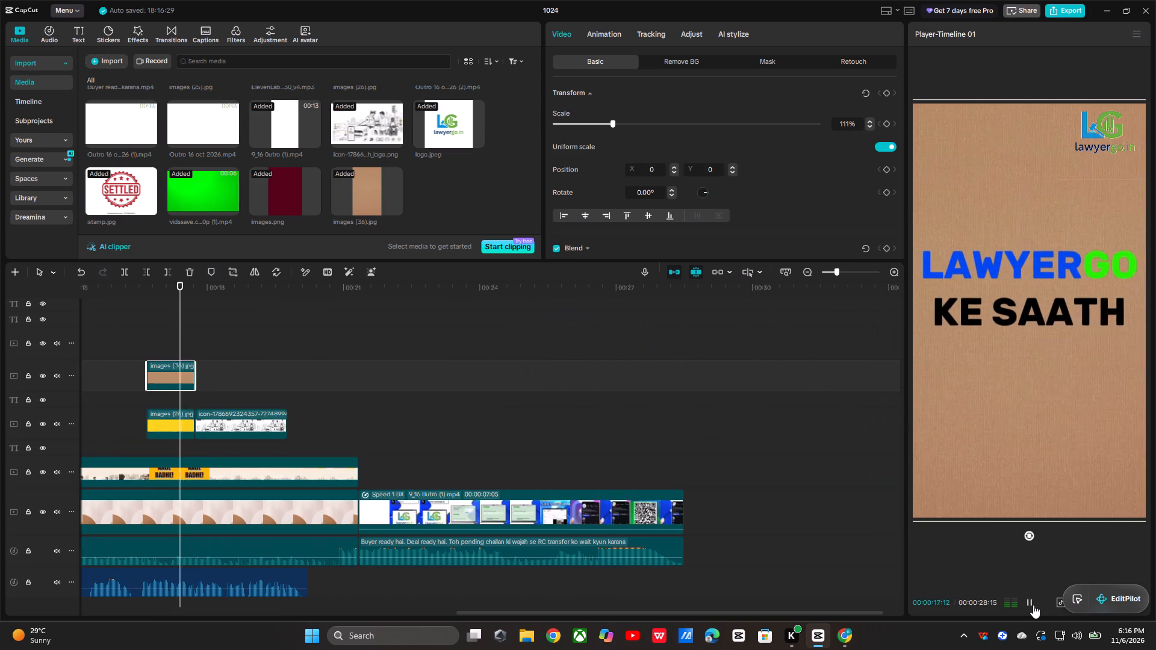
pyautogui.click(1033, 605)
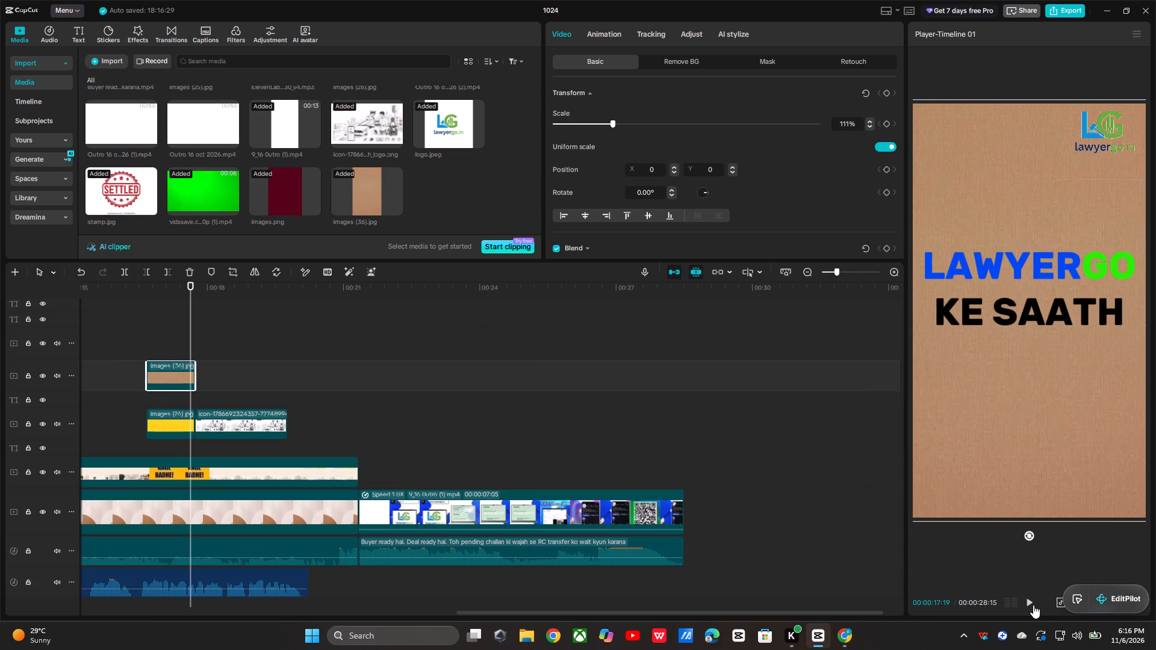
pyautogui.click(1033, 605)
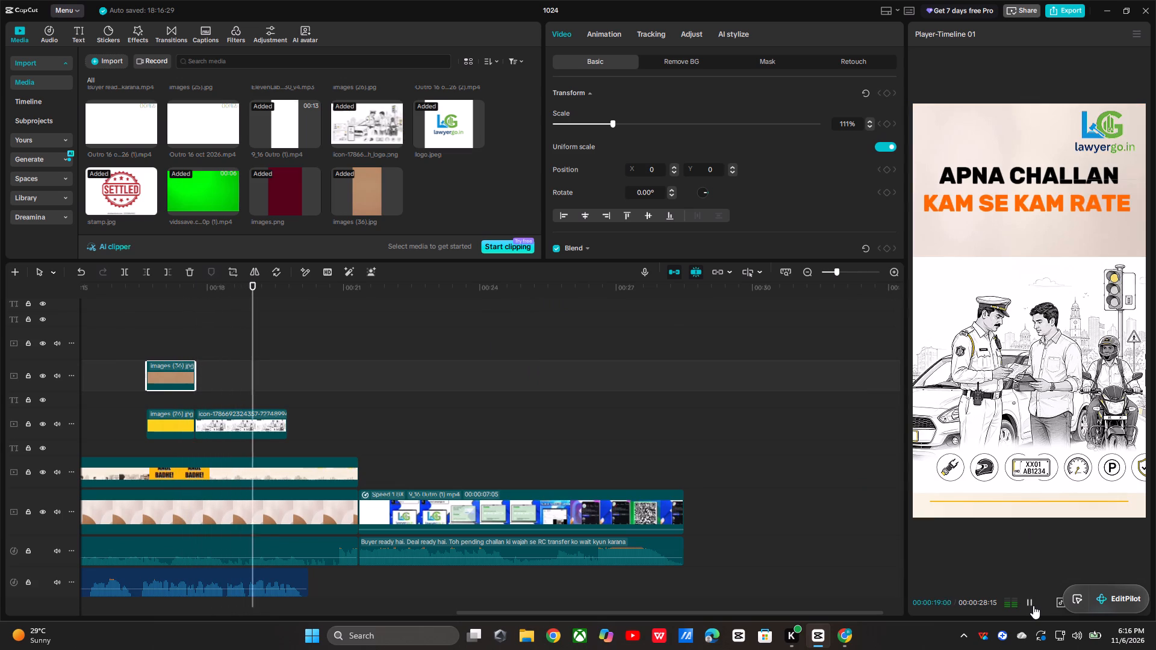
pyautogui.click(1033, 605)
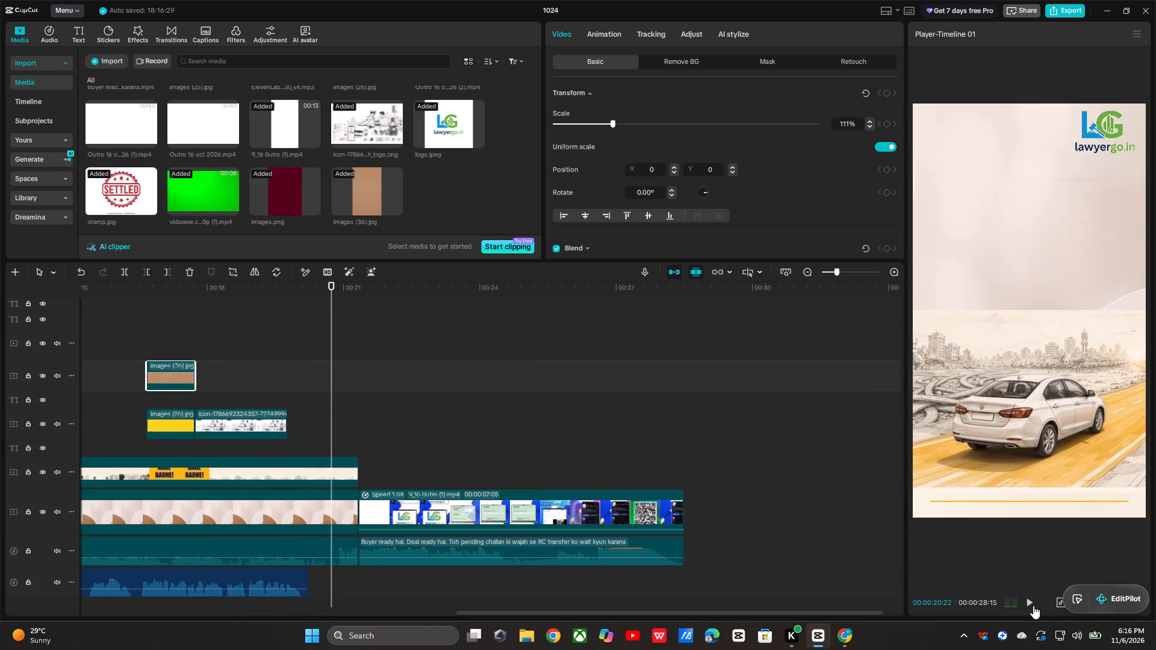
pyautogui.click(1033, 605)
pyautogui.click(1033, 605)
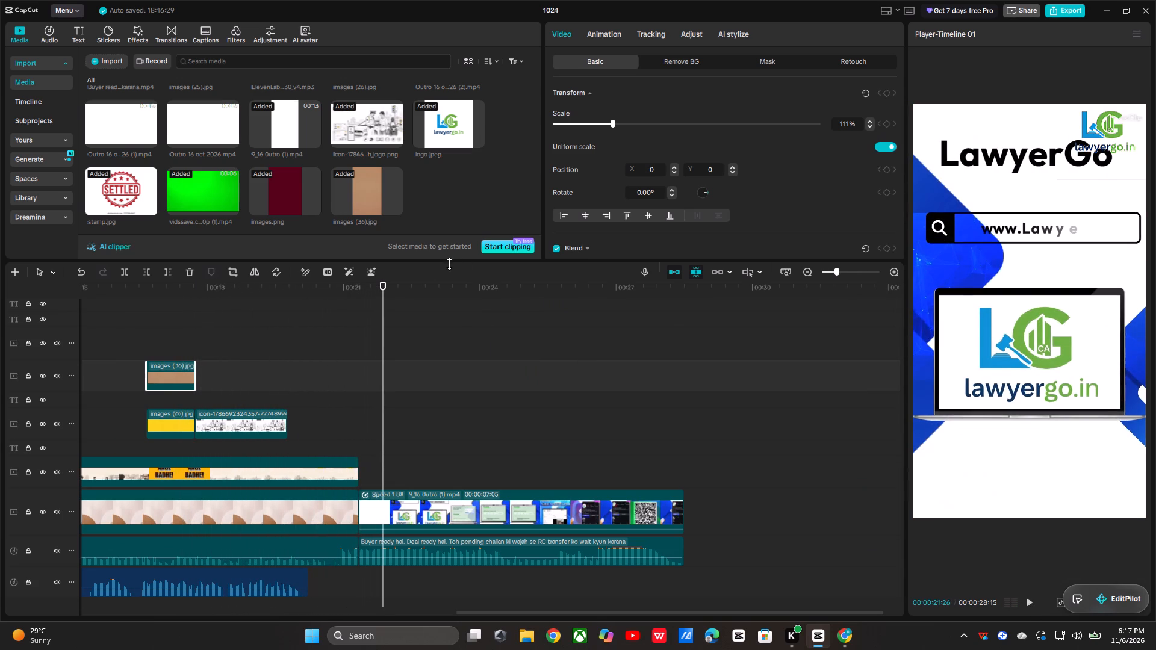
# Show the WAIT KYUN! frame at 00:00:07:26 and copy a rectangular screen snip of the player preview to the clipboard.
pyautogui.moveTo(385, 290); pyautogui.dragTo(0, 573)
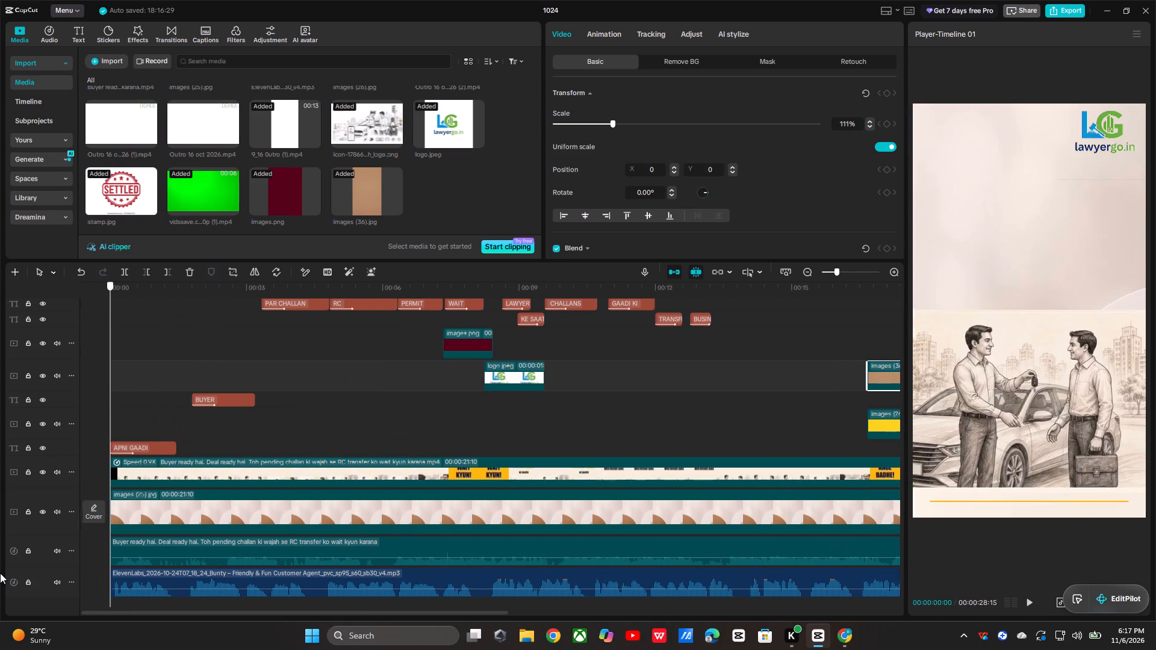
pyautogui.moveTo(0, 573); pyautogui.dragTo(0, 578)
pyautogui.click(483, 408)
pyautogui.moveTo(480, 408); pyautogui.dragTo(468, 424)
pyautogui.press('Print')
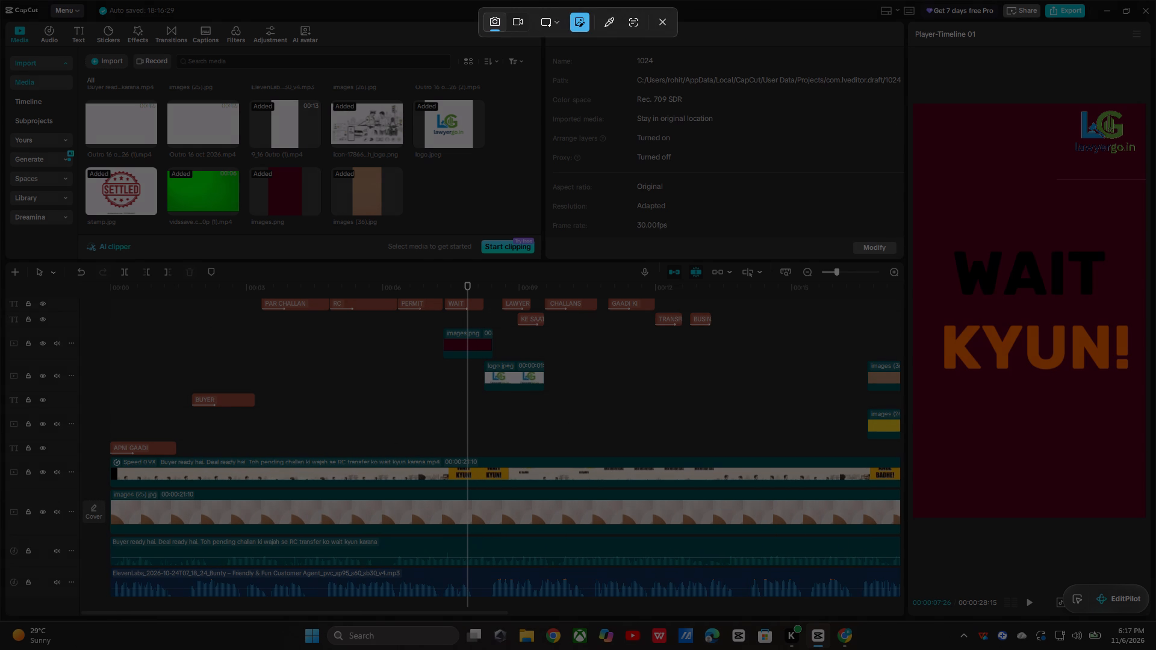
pyautogui.moveTo(914, 116); pyautogui.dragTo(1155, 529)
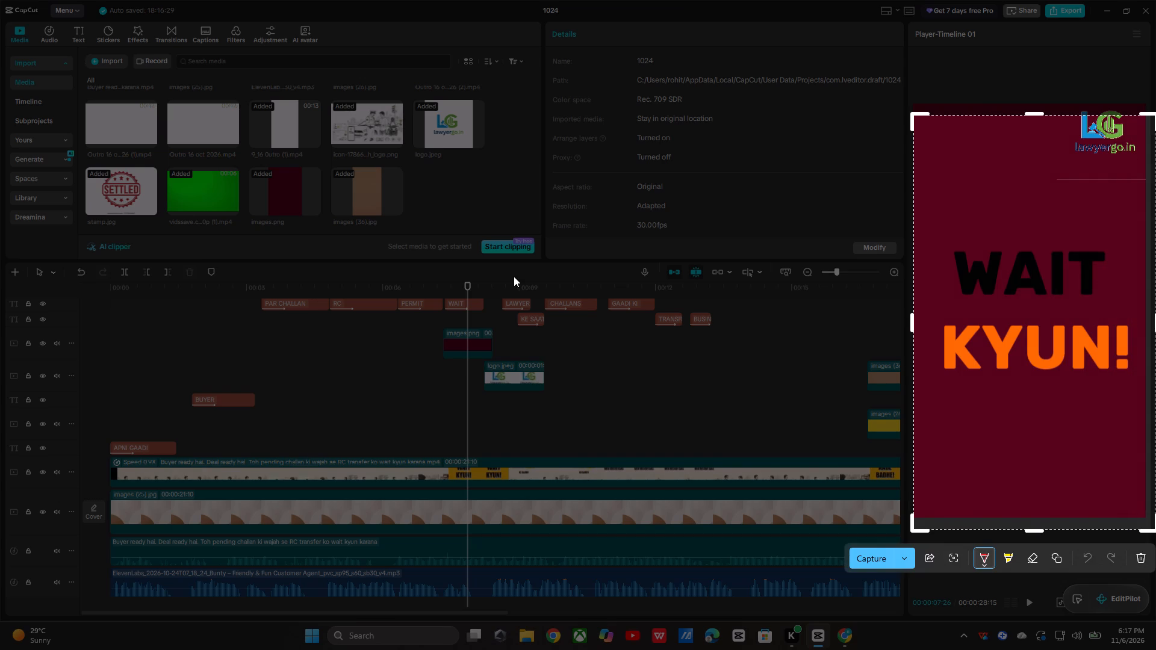
pyautogui.click(897, 561)
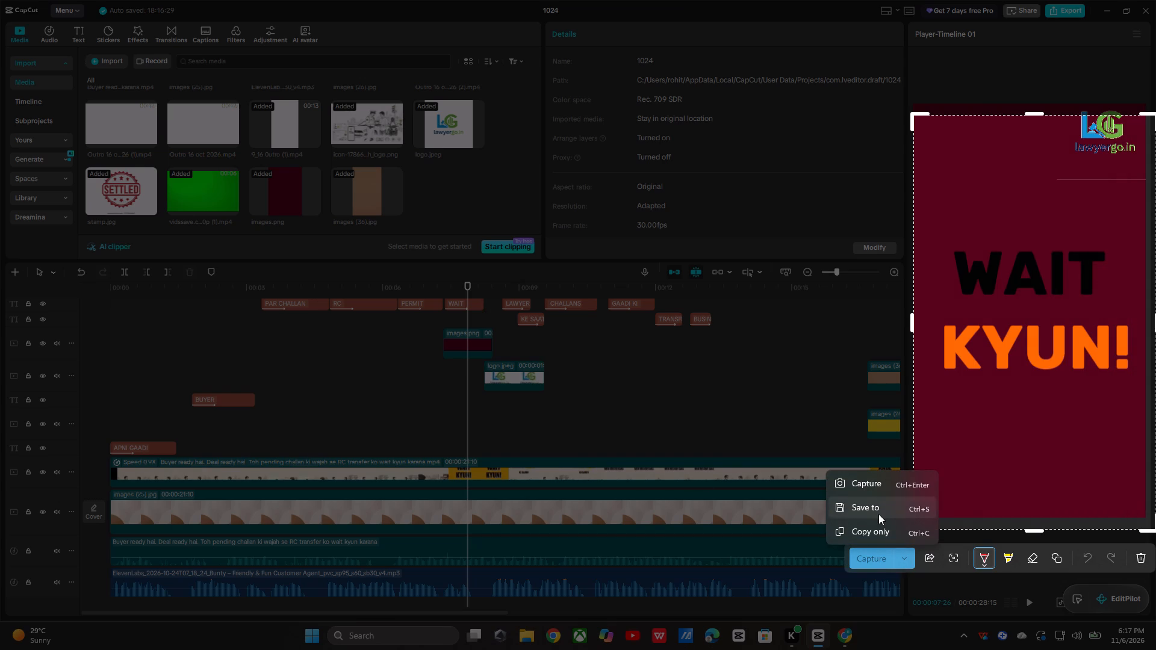
pyautogui.click(862, 531)
# Open the Windows search.
pyautogui.click(438, 629)
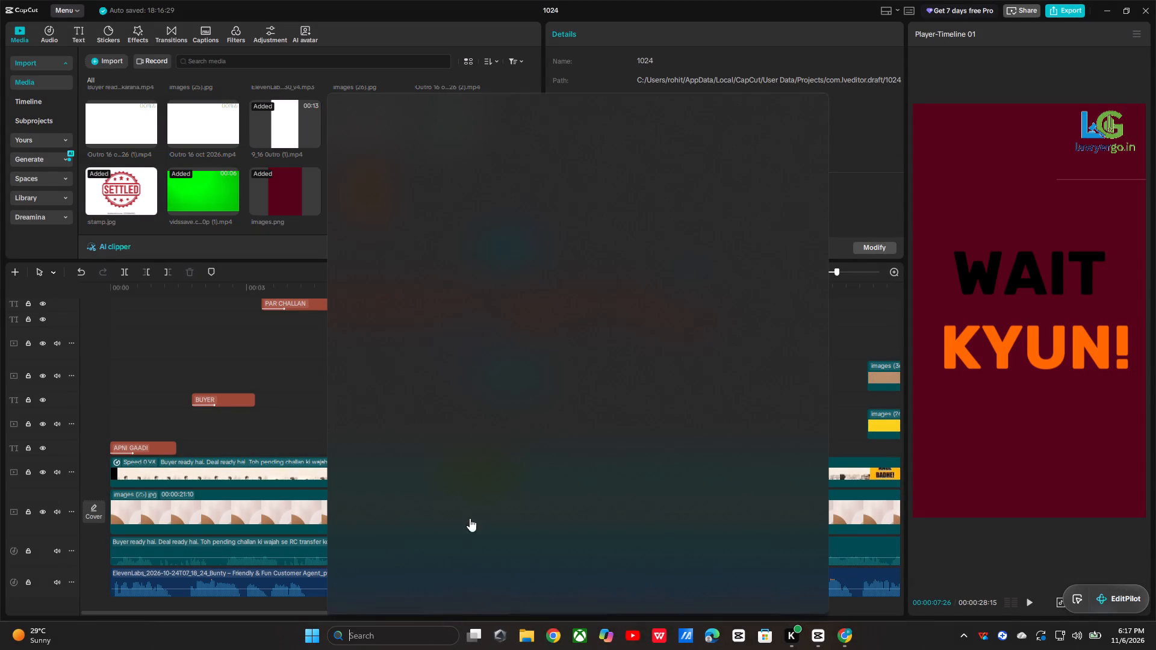
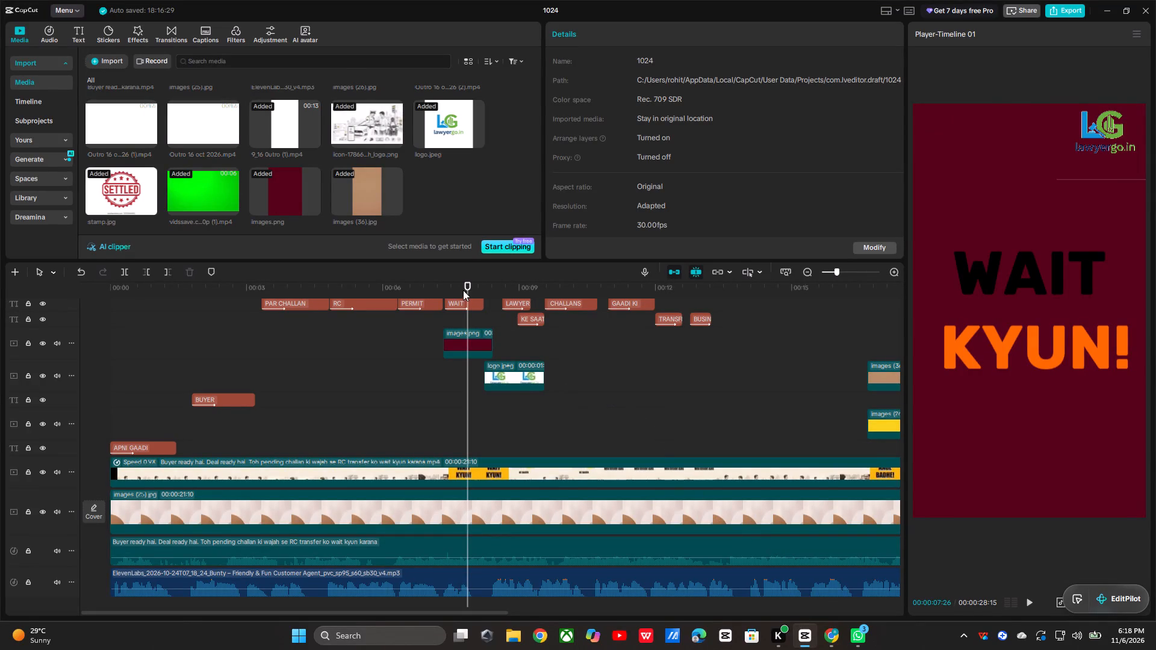
# Show the LAWYERGO KE SAATH frame at 00:00:17:06 and capture a rectangular screen snip of the player preview.
pyautogui.moveTo(470, 283); pyautogui.dragTo(896, 336)
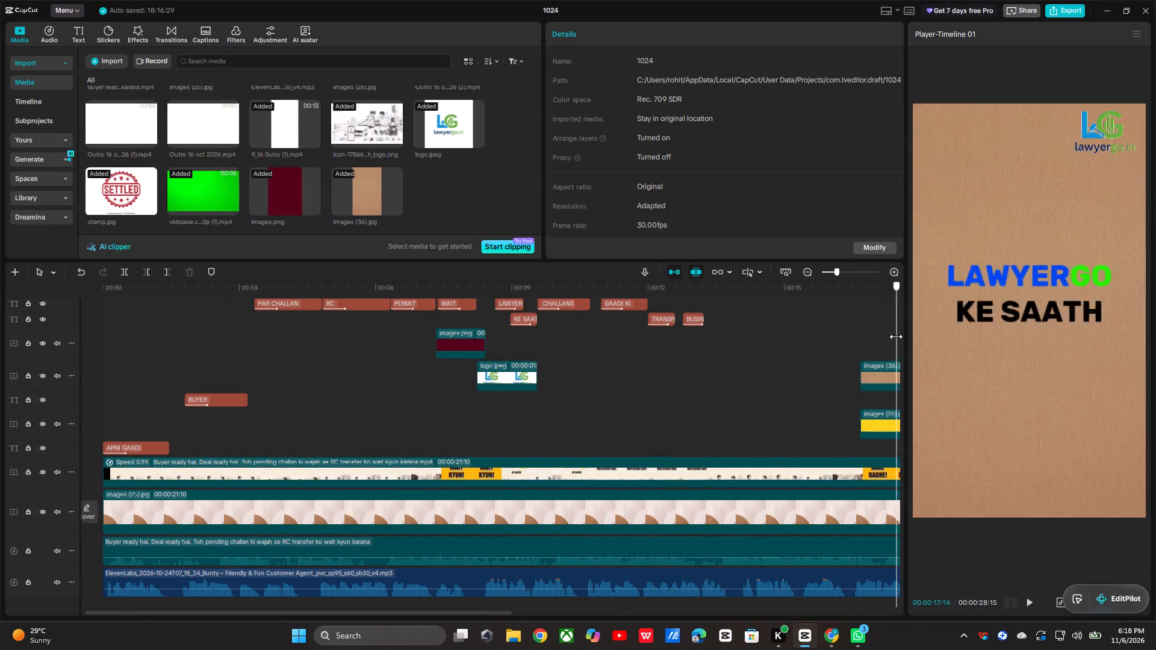
pyautogui.moveTo(896, 336); pyautogui.dragTo(655, 403)
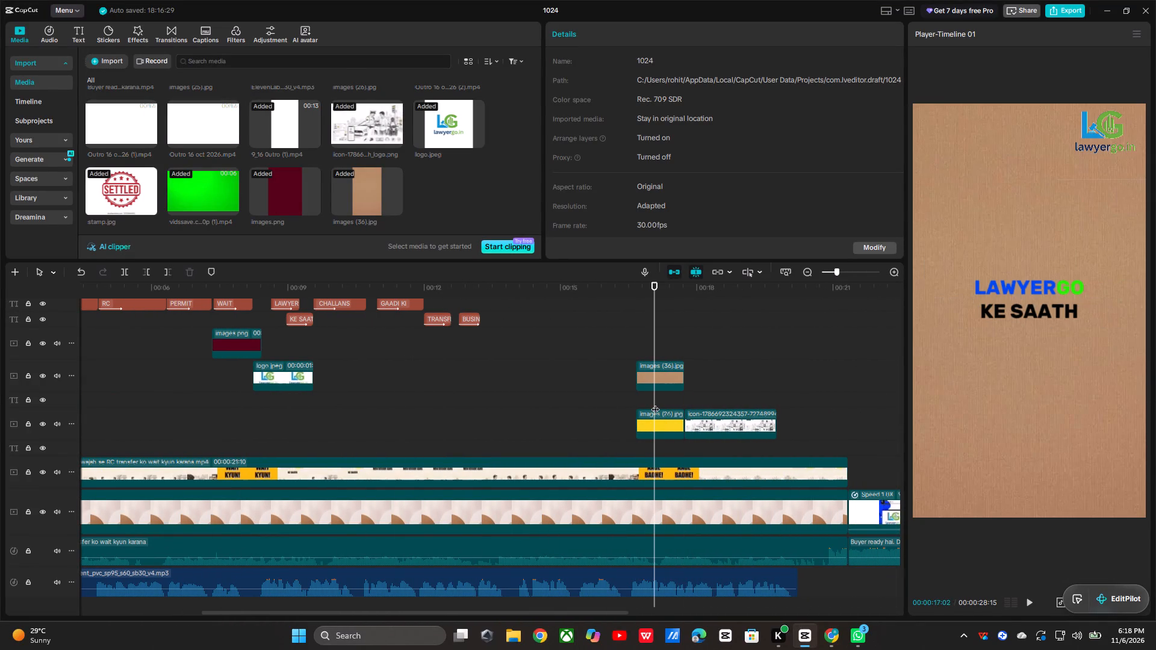
pyautogui.moveTo(655, 403); pyautogui.dragTo(661, 406)
pyautogui.press('Print')
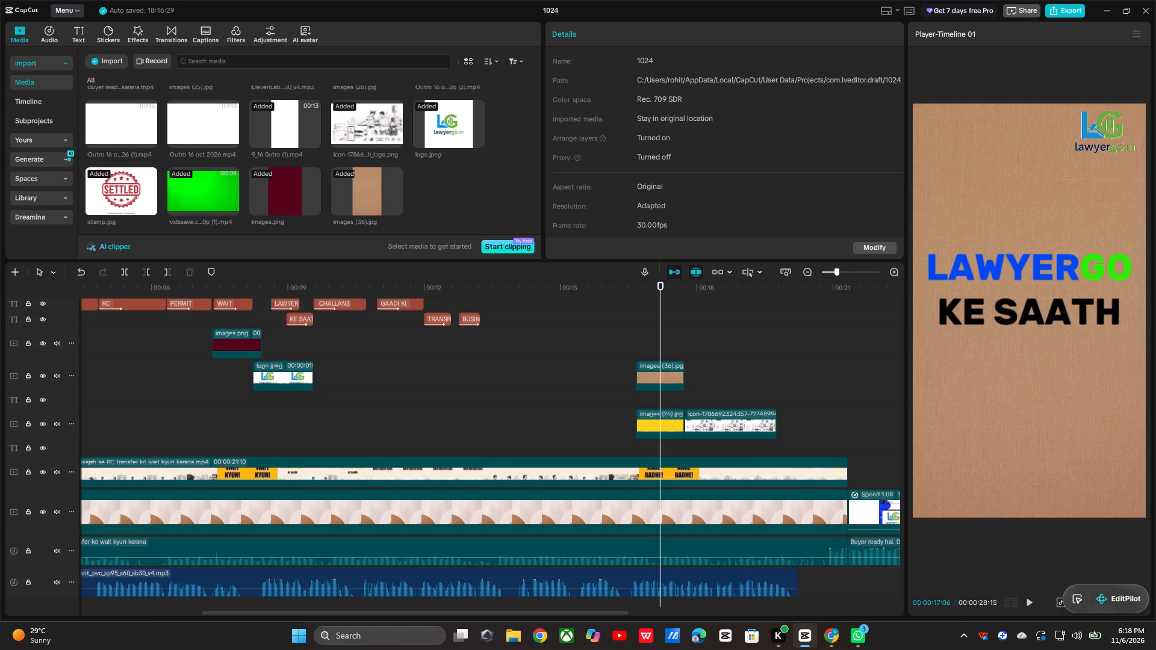
pyautogui.moveTo(915, 110); pyautogui.dragTo(1146, 514)
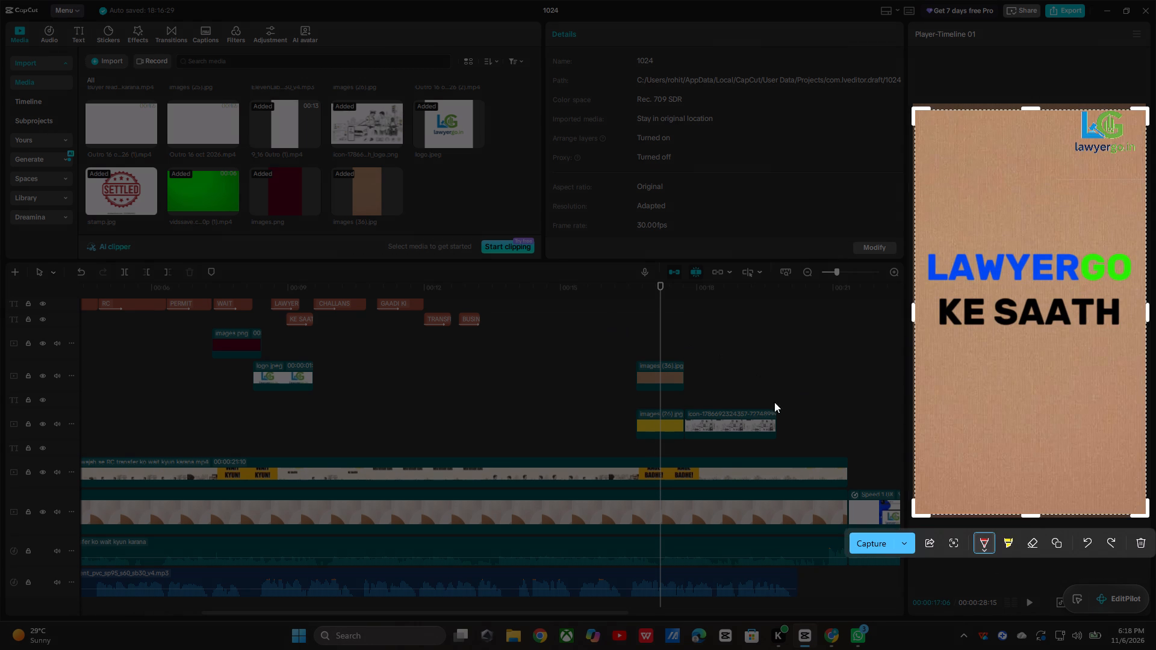
pyautogui.click(862, 540)
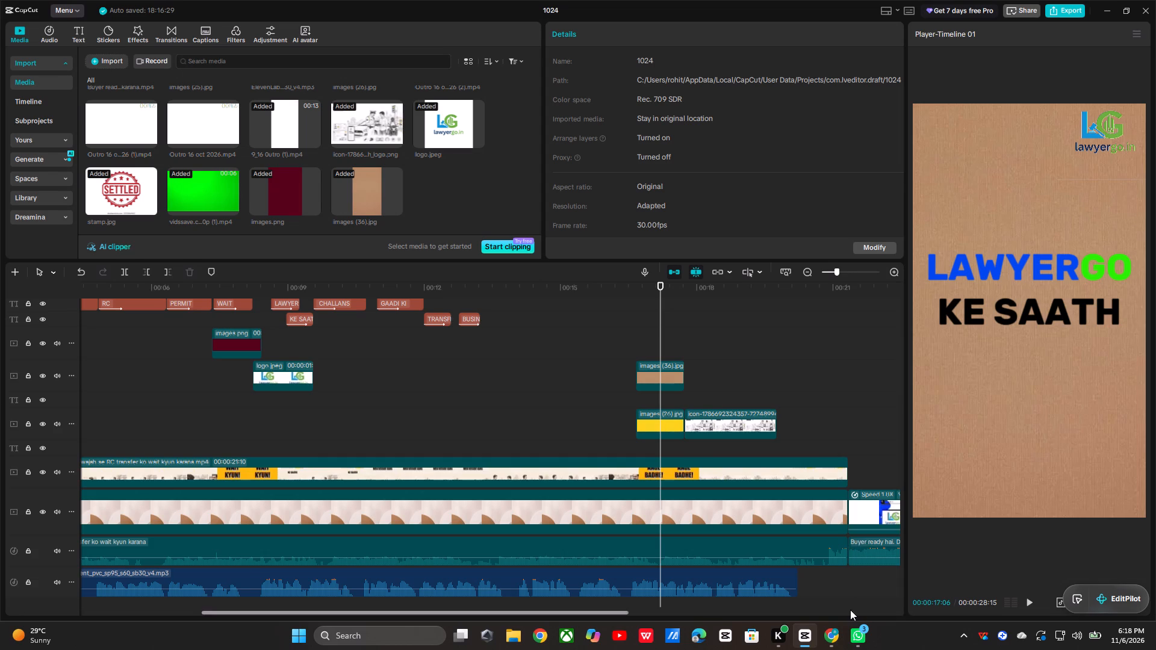
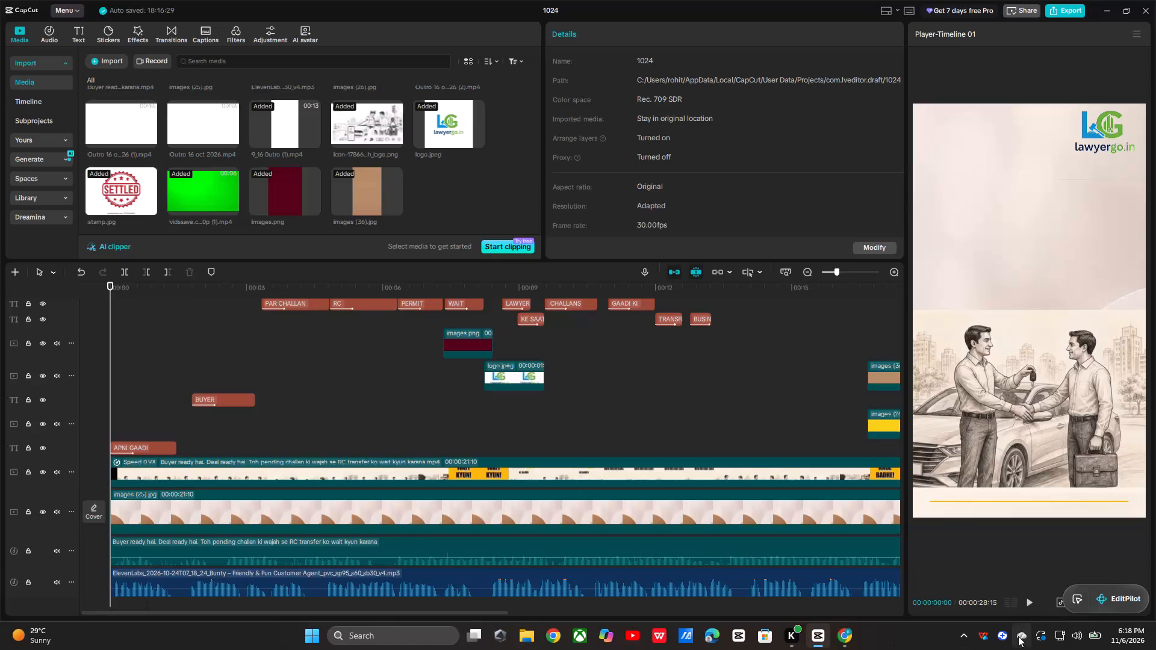
# Play the edited video through, then replay it from the start into the outro to review the title backgrounds.
pyautogui.click(1033, 603)
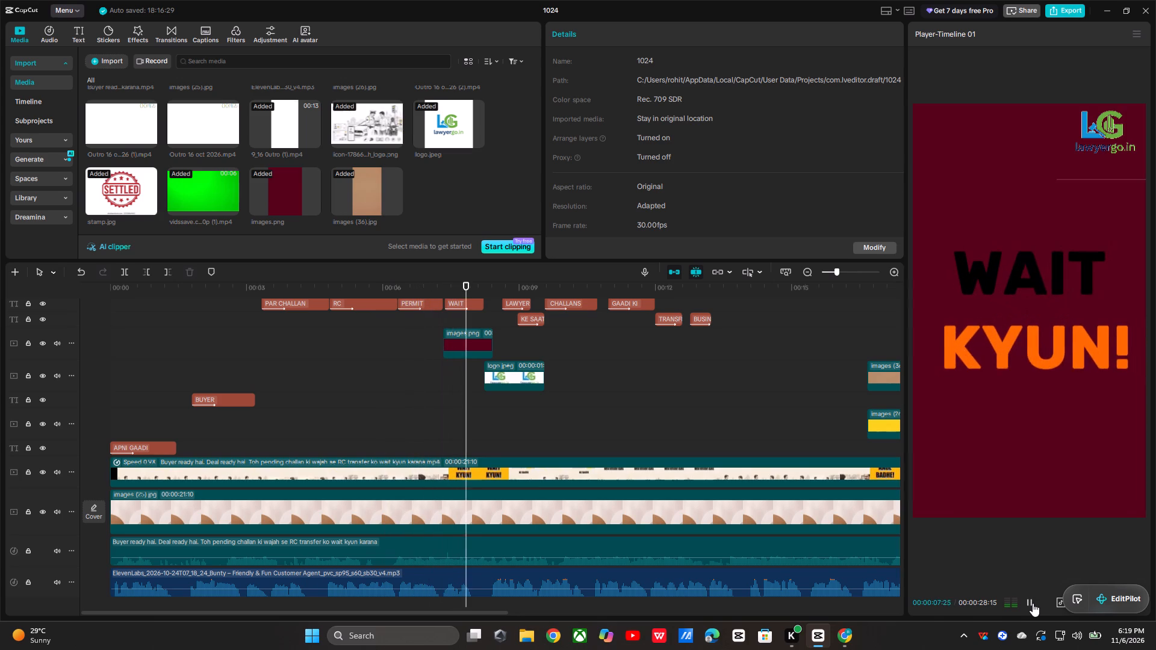
pyautogui.click(1033, 603)
pyautogui.click(1033, 603)
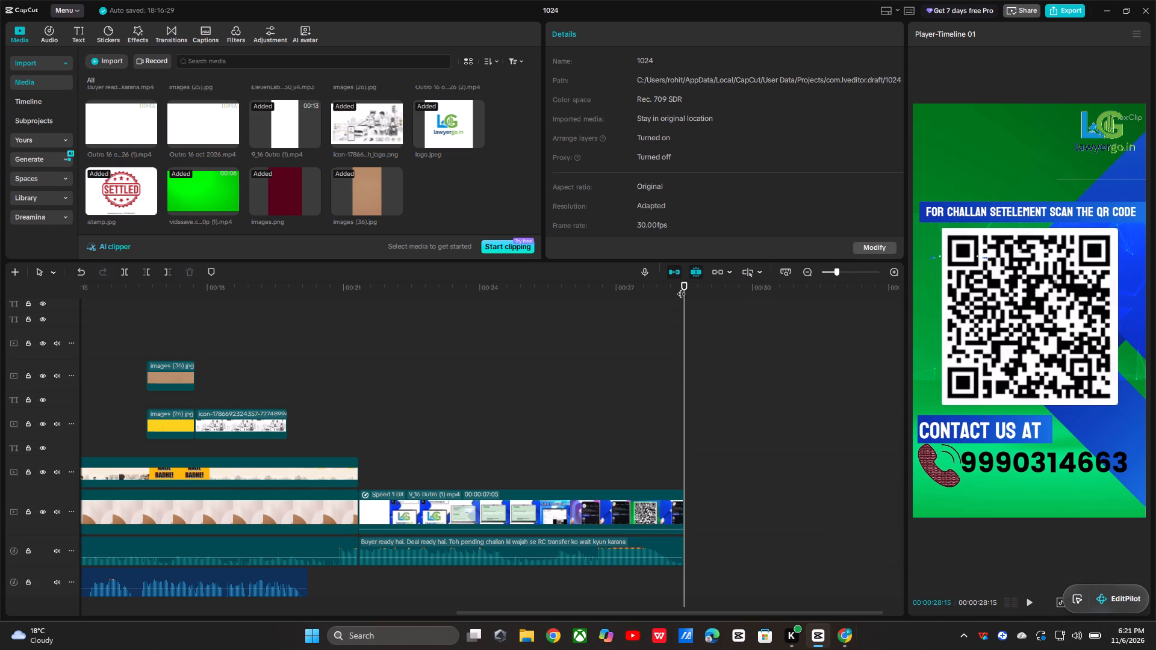
pyautogui.moveTo(682, 287); pyautogui.dragTo(0, 372)
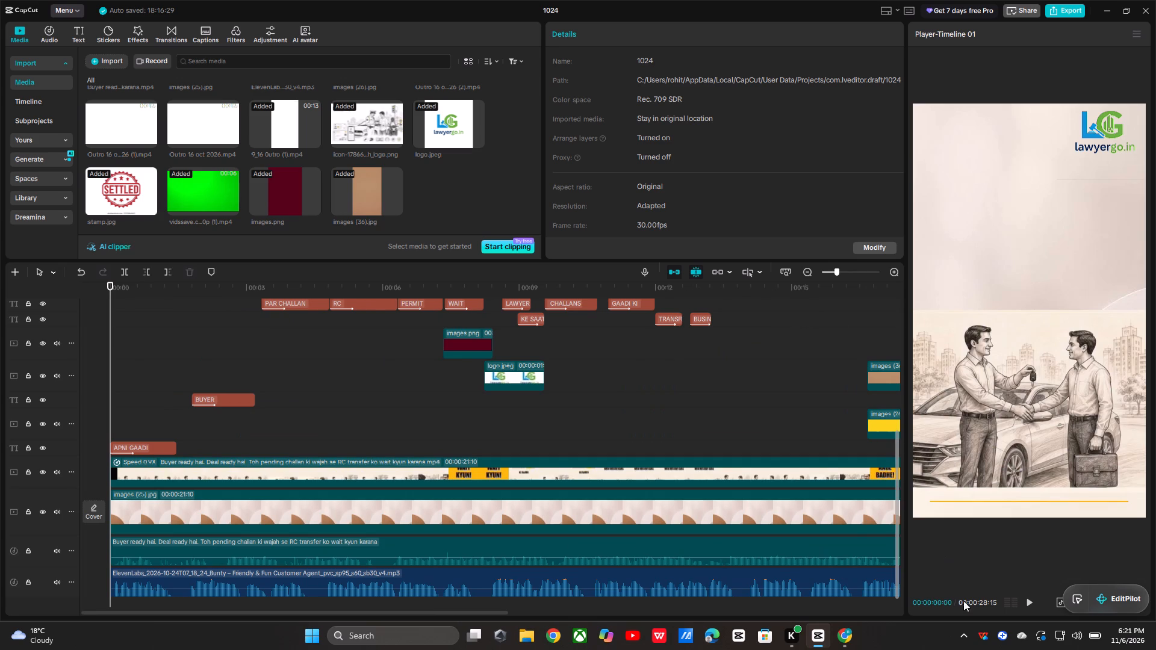
pyautogui.click(1030, 597)
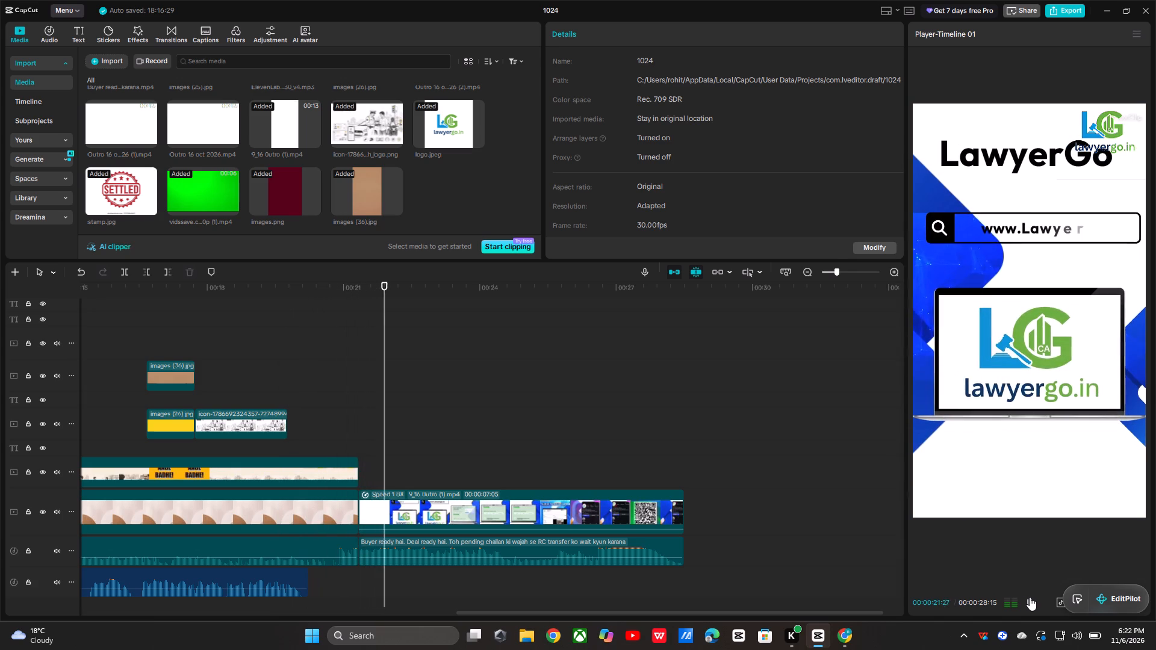
pyautogui.click(1030, 597)
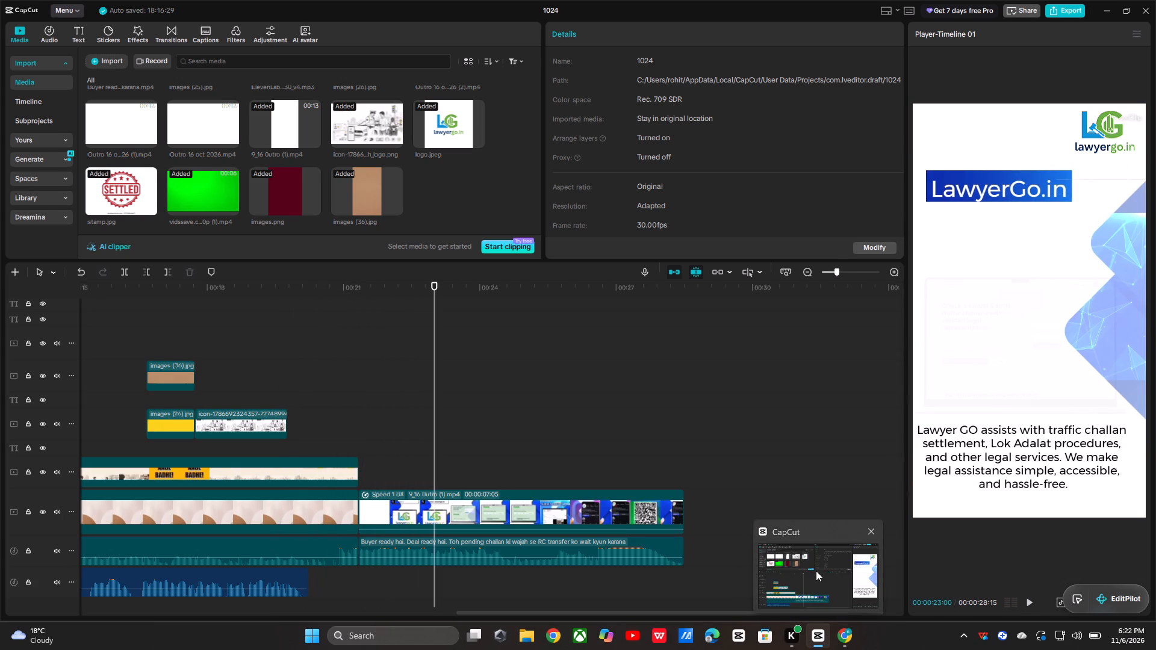
# Leave project 1024 for the home page and open project 1024 (3).
pyautogui.click(816, 569)
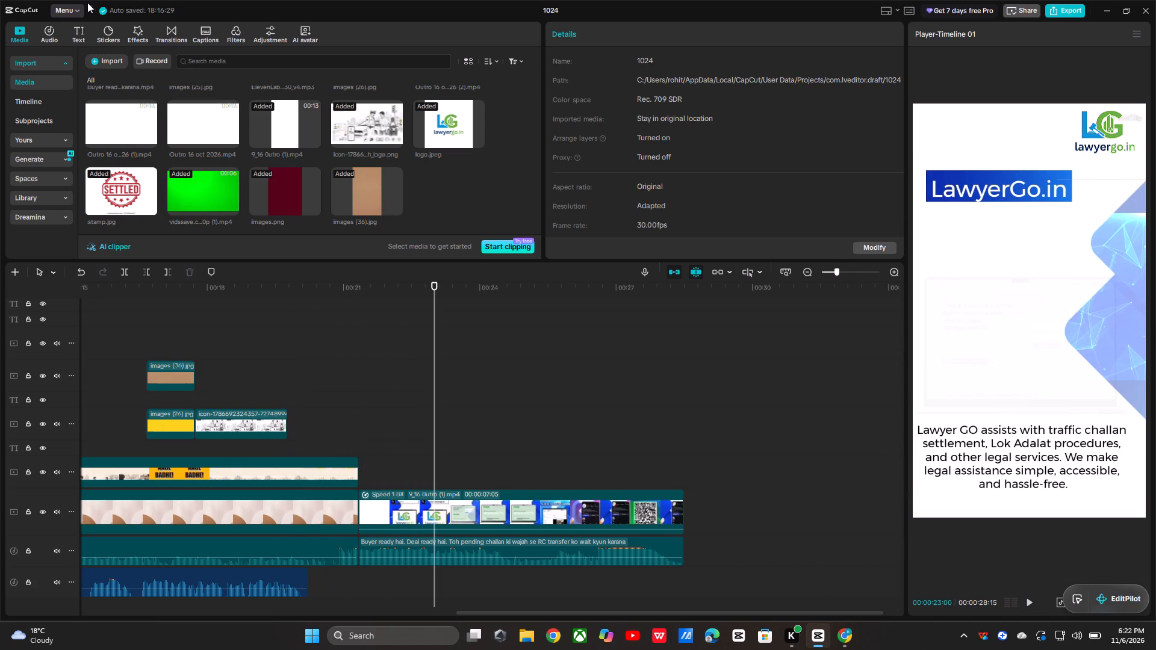
pyautogui.click(71, 5)
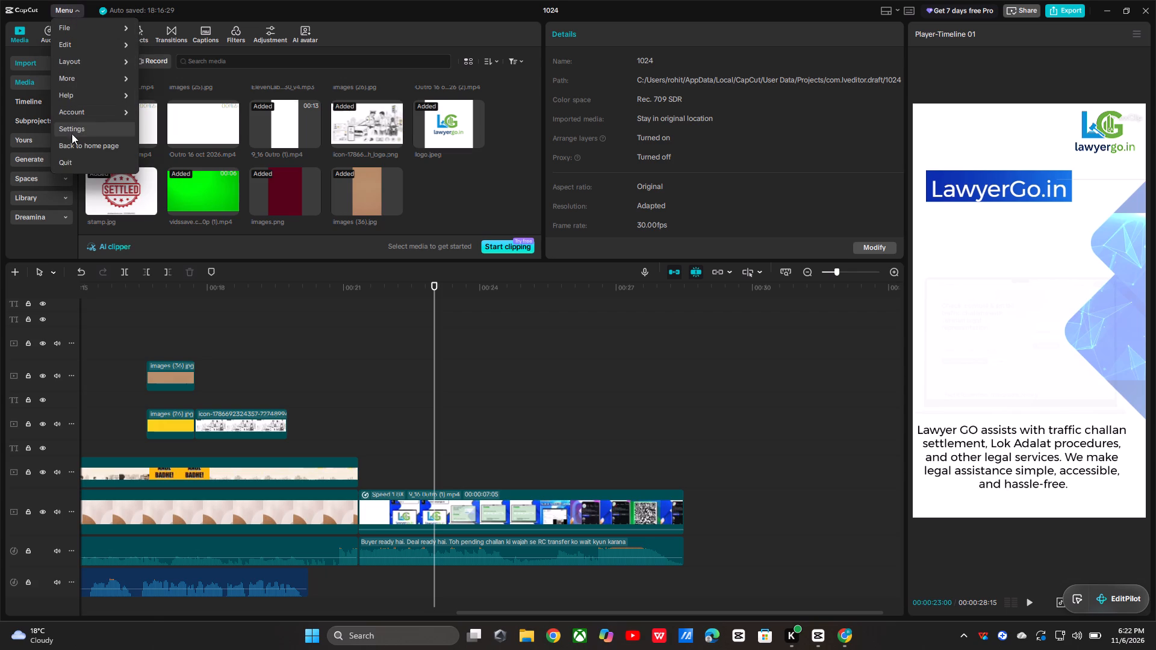
pyautogui.click(72, 142)
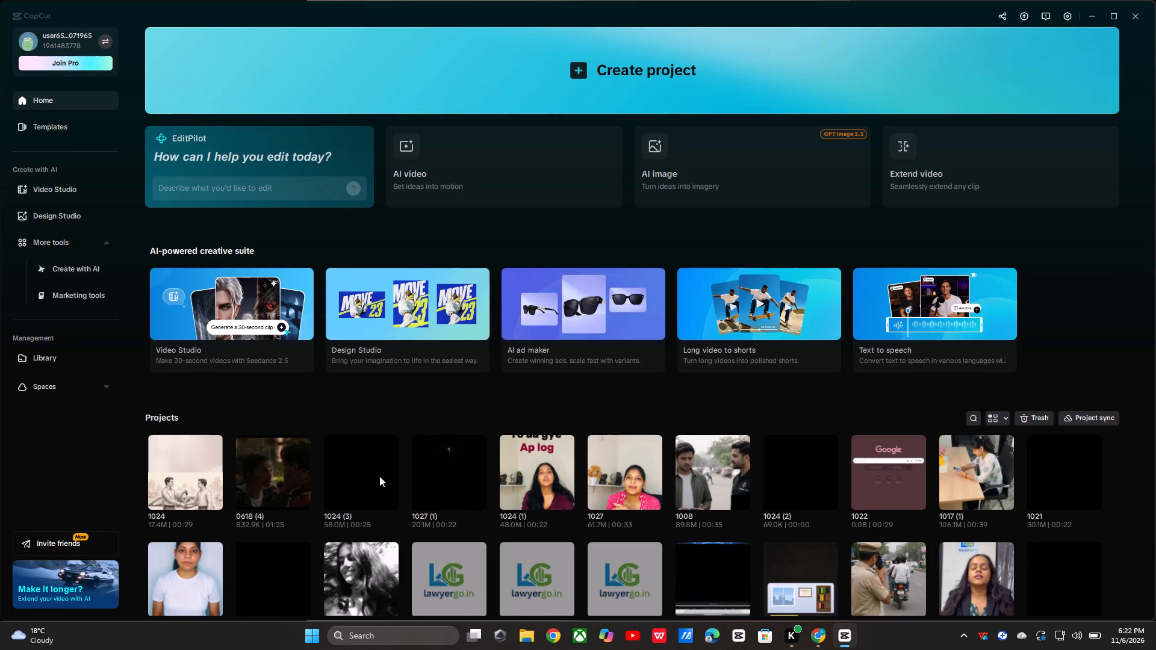
pyautogui.click(363, 476)
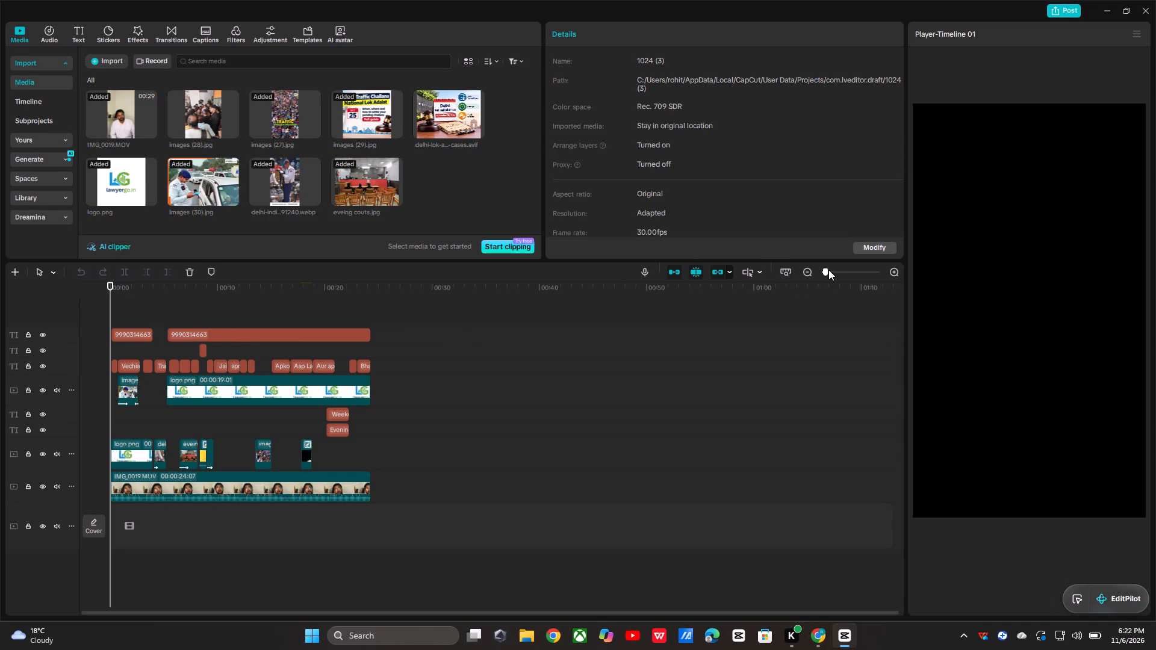
# Play the first second or so of the video to check the opening captions, and return the playhead to the start.
pyautogui.moveTo(827, 270); pyautogui.dragTo(837, 277)
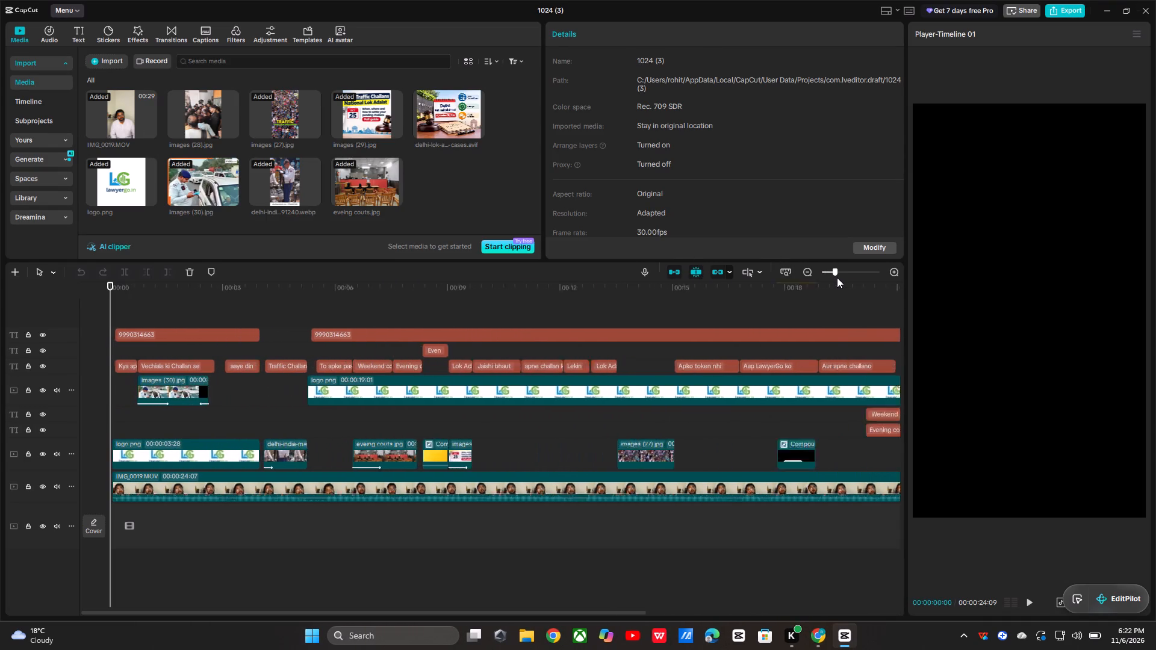
pyautogui.moveTo(837, 277); pyautogui.dragTo(839, 279)
pyautogui.click(1030, 601)
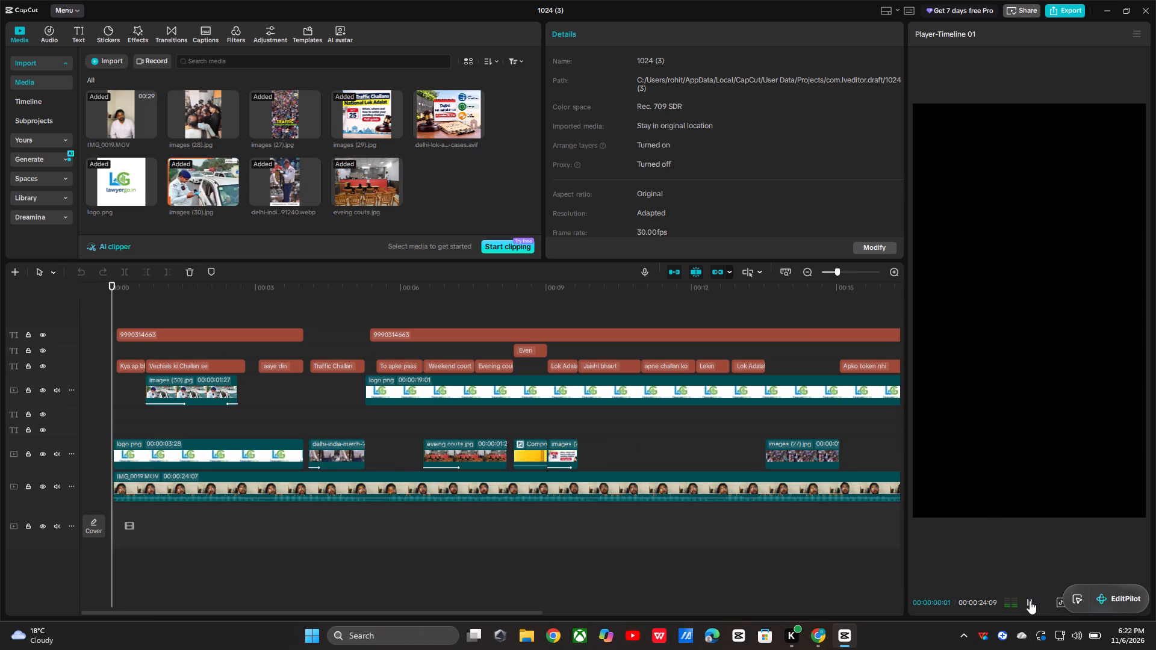
pyautogui.click(1030, 601)
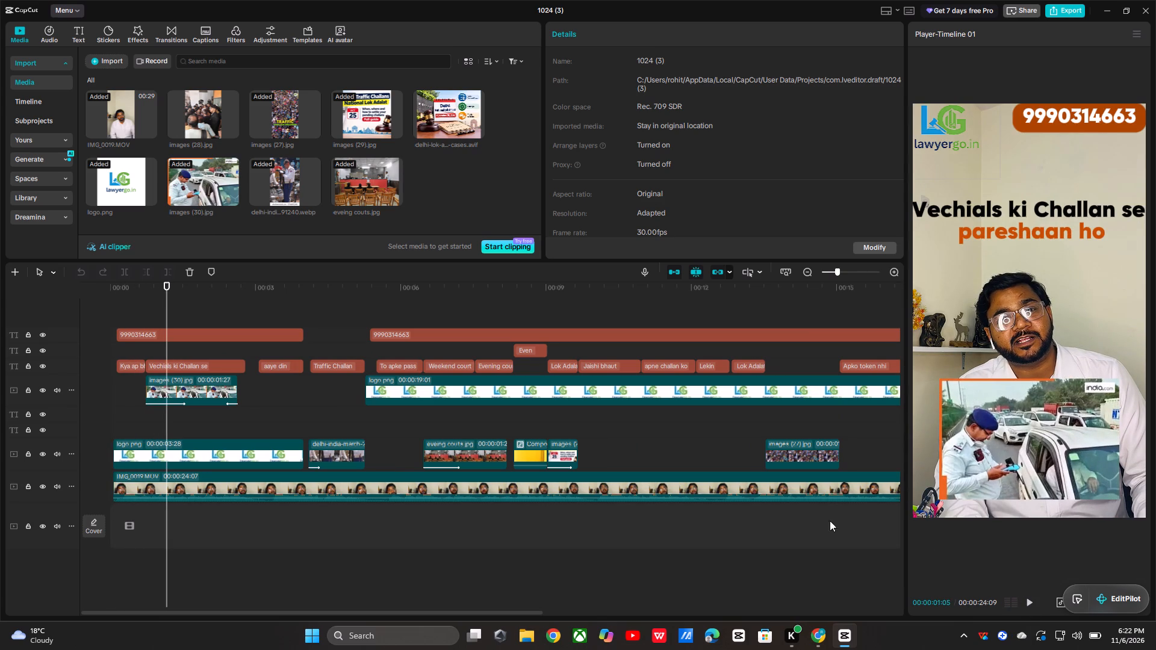
pyautogui.moveTo(165, 283); pyautogui.dragTo(40, 300)
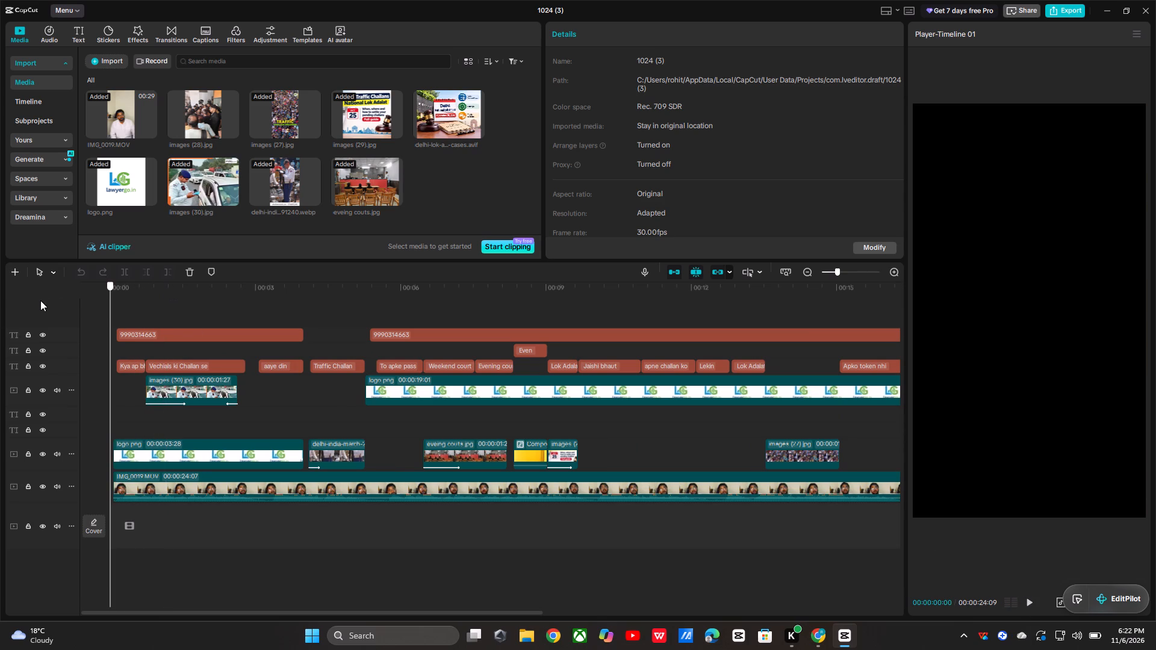
pyautogui.moveTo(40, 300); pyautogui.dragTo(40, 300)
# Search the In animations for the "Kya ap bhi apne" caption using the recent slide-from-bottom query.
pyautogui.click(123, 364)
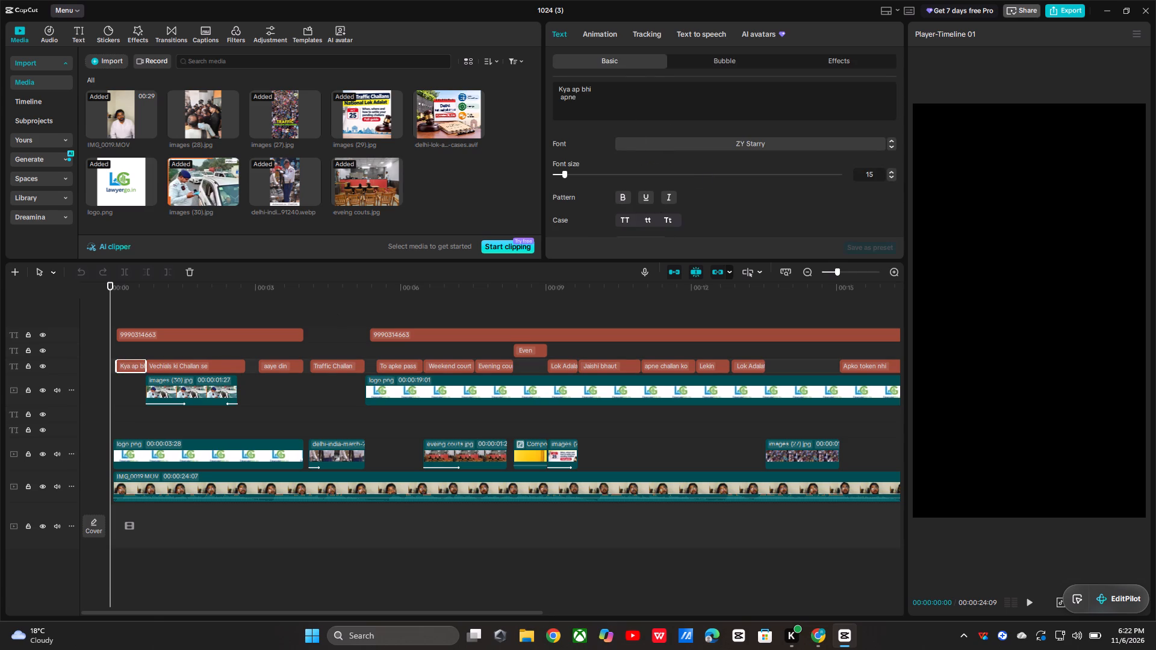
pyautogui.click(604, 35)
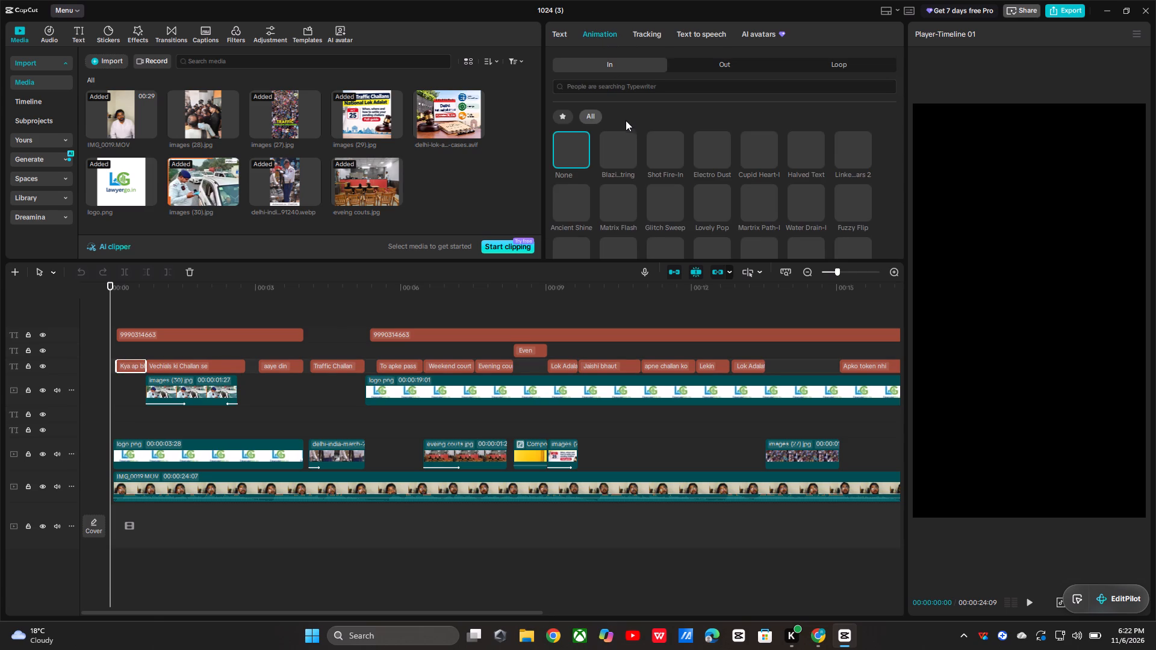
pyautogui.click(635, 82)
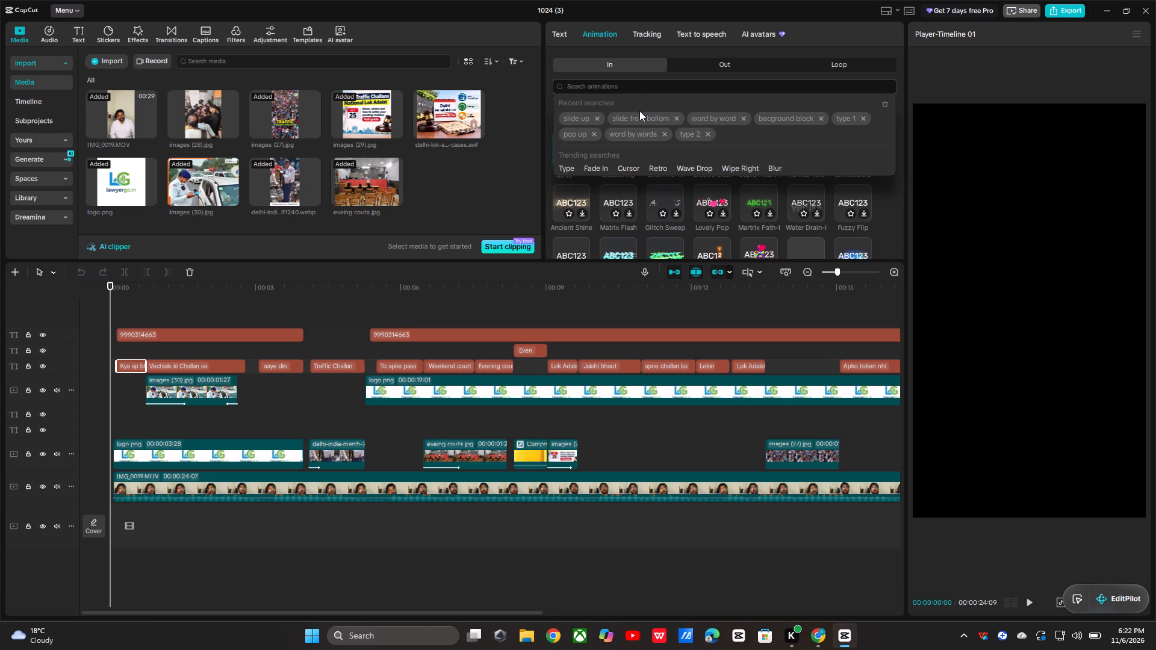
pyautogui.click(641, 116)
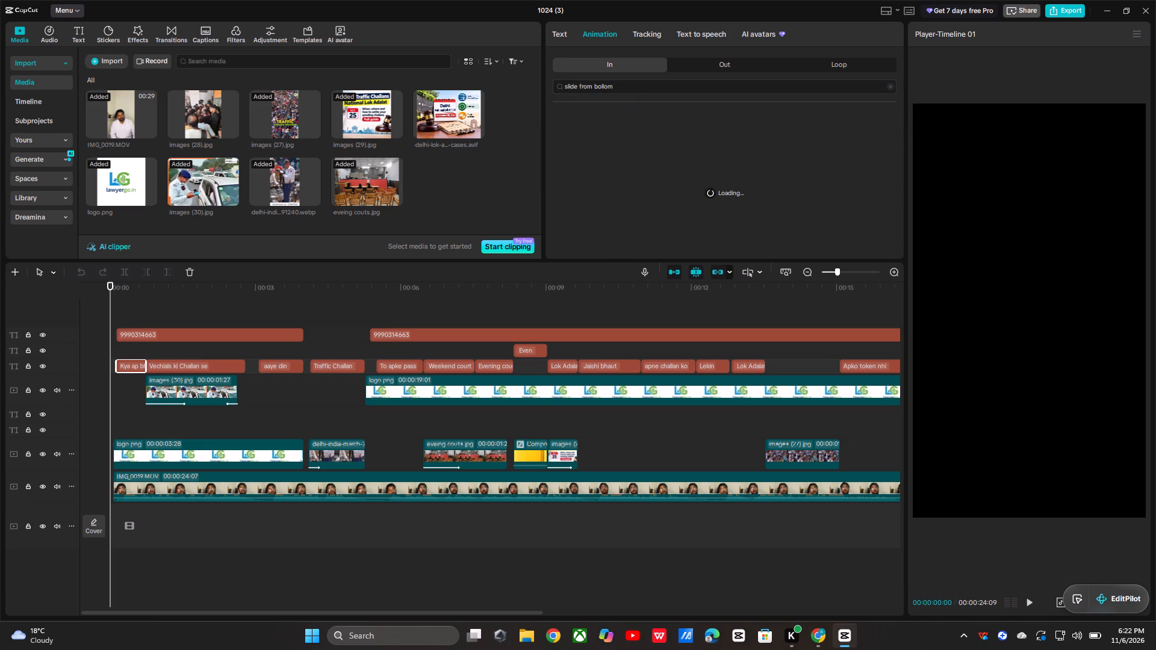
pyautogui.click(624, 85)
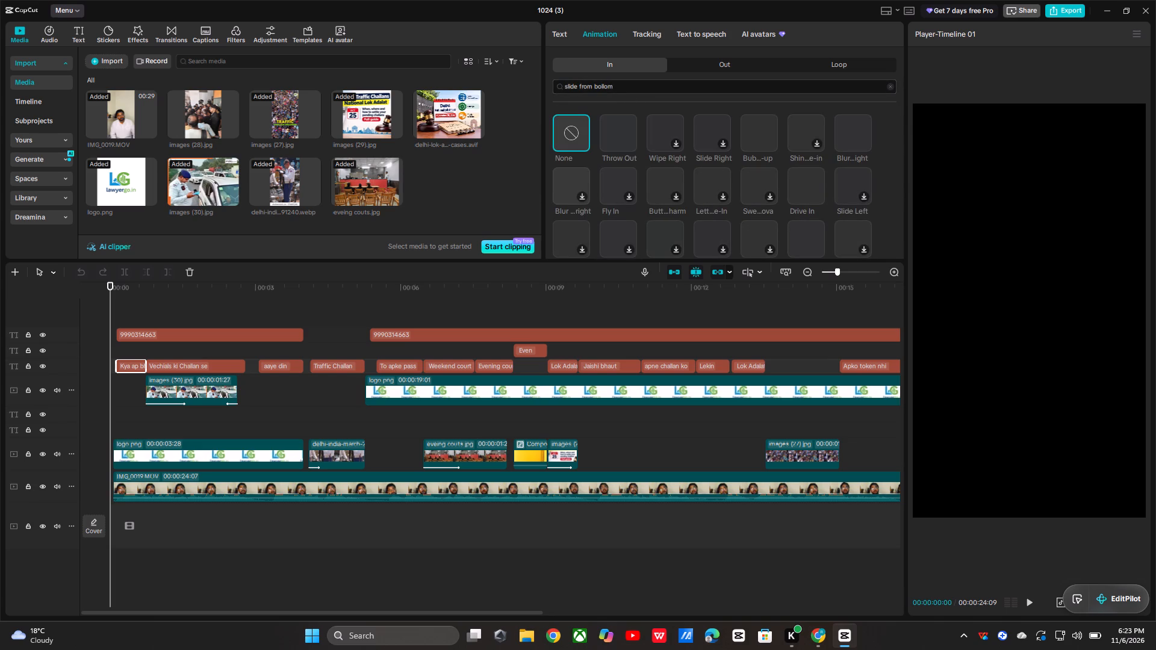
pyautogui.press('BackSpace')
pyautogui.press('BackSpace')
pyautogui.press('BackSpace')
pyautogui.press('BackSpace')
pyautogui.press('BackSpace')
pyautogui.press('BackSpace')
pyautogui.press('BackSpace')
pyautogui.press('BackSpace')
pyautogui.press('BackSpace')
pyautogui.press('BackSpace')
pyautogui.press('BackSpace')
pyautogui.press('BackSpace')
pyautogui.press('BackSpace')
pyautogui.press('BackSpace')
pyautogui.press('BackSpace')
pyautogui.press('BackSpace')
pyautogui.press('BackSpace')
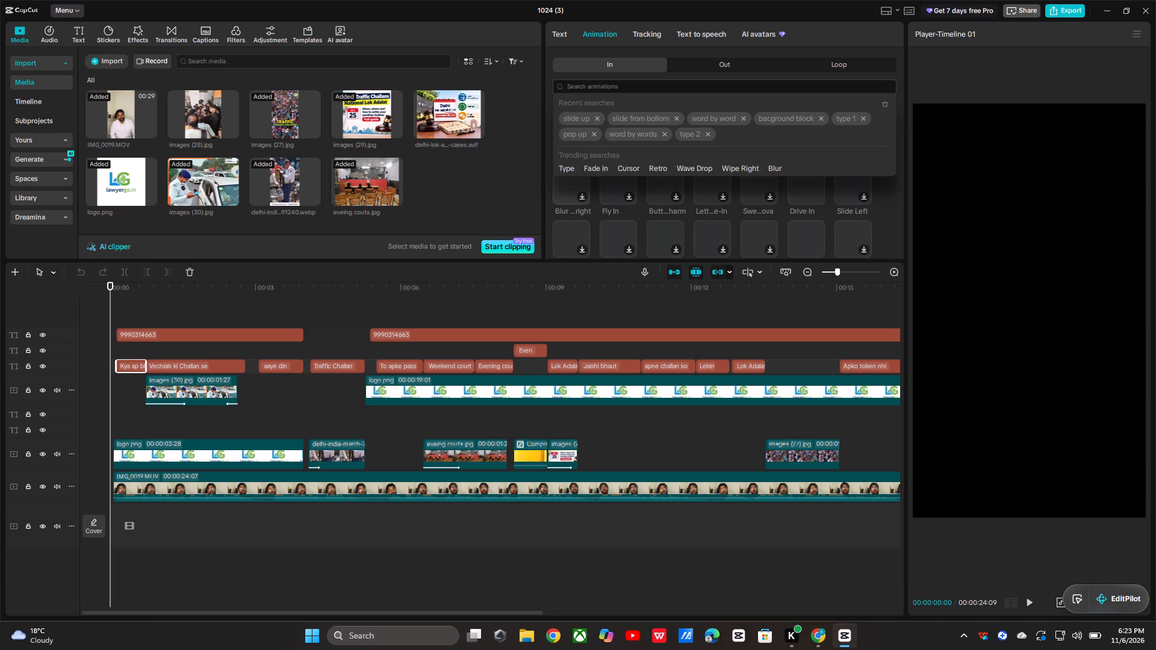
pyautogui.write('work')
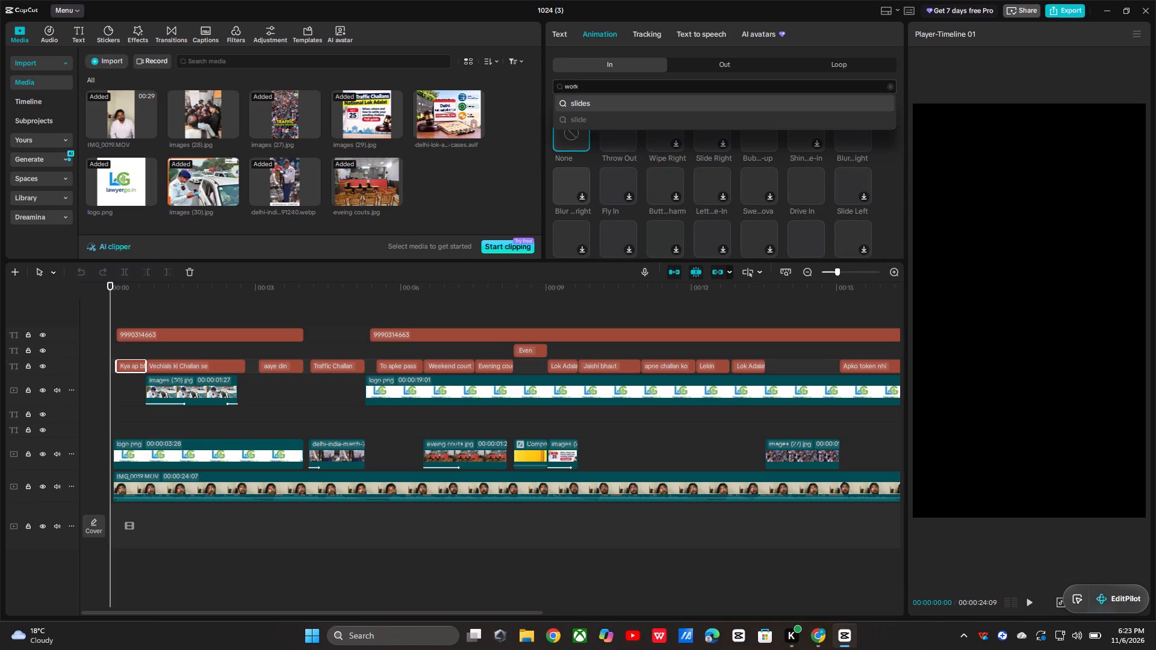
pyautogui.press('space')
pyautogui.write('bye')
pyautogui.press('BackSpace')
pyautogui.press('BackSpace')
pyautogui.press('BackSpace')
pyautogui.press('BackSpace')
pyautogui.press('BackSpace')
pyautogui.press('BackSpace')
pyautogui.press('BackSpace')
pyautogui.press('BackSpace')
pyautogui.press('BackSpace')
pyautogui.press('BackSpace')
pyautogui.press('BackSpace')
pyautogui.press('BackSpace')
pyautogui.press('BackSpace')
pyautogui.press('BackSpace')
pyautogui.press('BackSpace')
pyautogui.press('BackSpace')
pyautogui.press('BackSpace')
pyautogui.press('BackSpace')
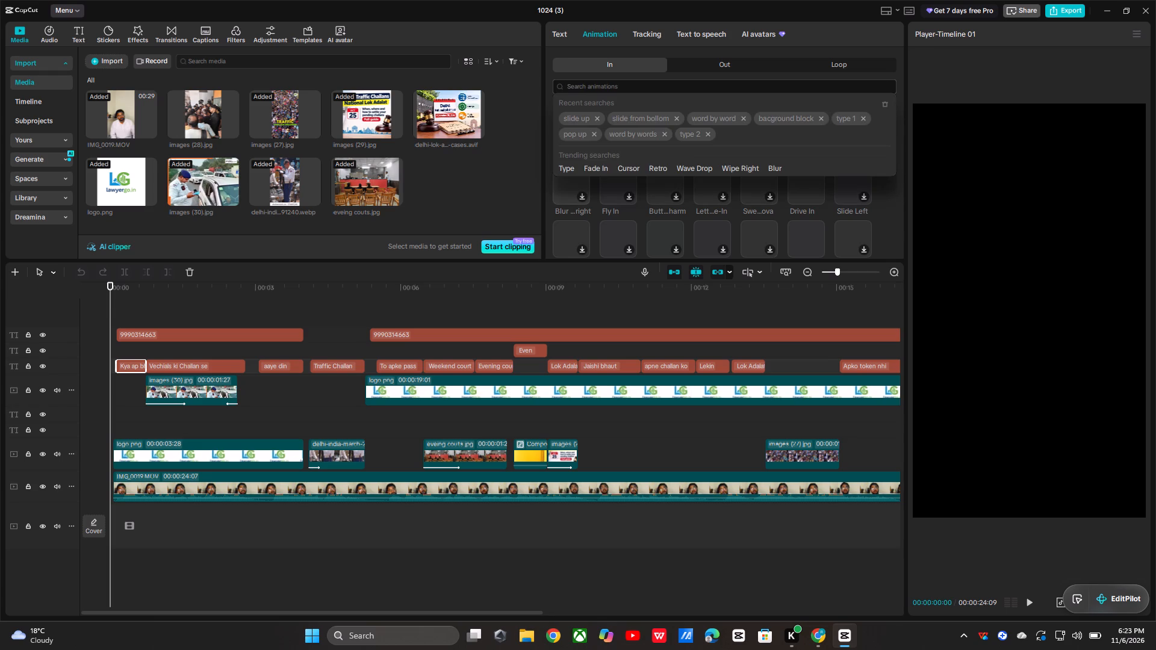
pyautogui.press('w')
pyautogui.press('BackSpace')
# Search the In animations for "letter by letter" and apply the first result to the "Kya ap bhi apne" caption.
pyautogui.write('letter by lettr')
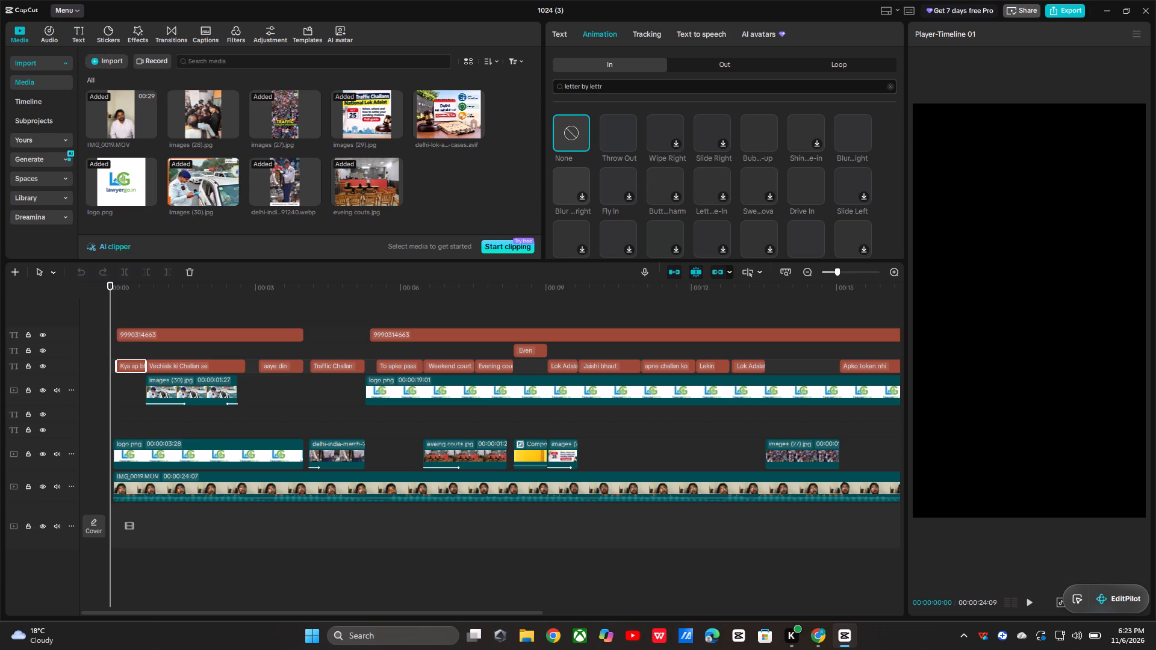
pyautogui.press('BackSpace')
pyautogui.write('er')
pyautogui.press('Return')
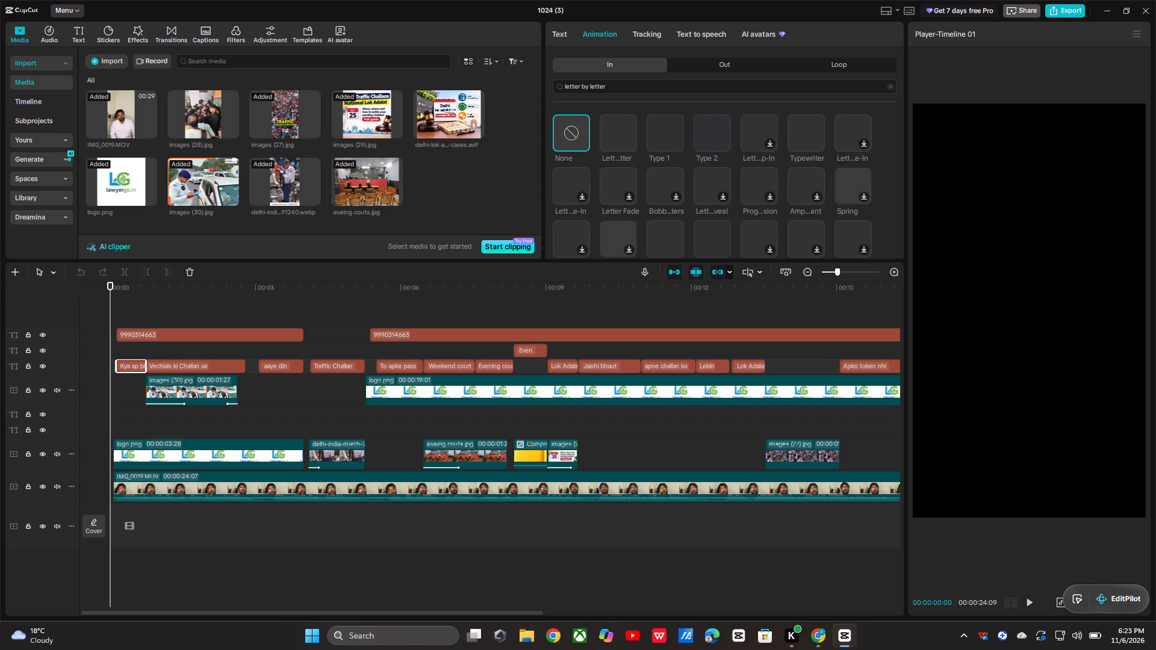
pyautogui.click(606, 140)
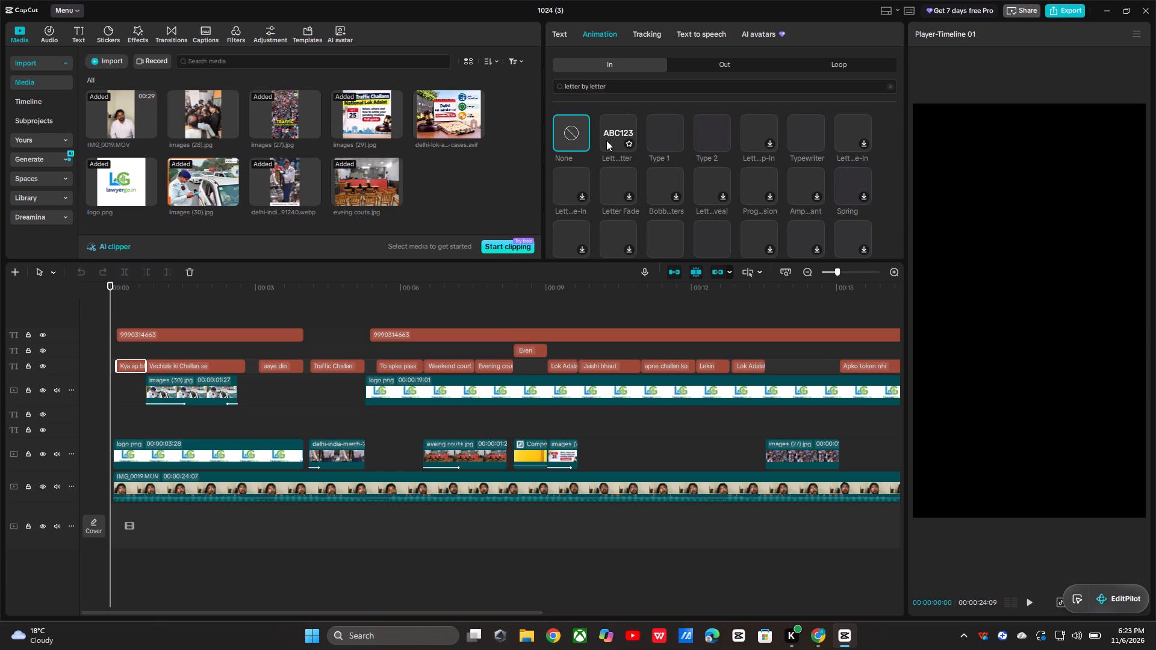
pyautogui.click(606, 140)
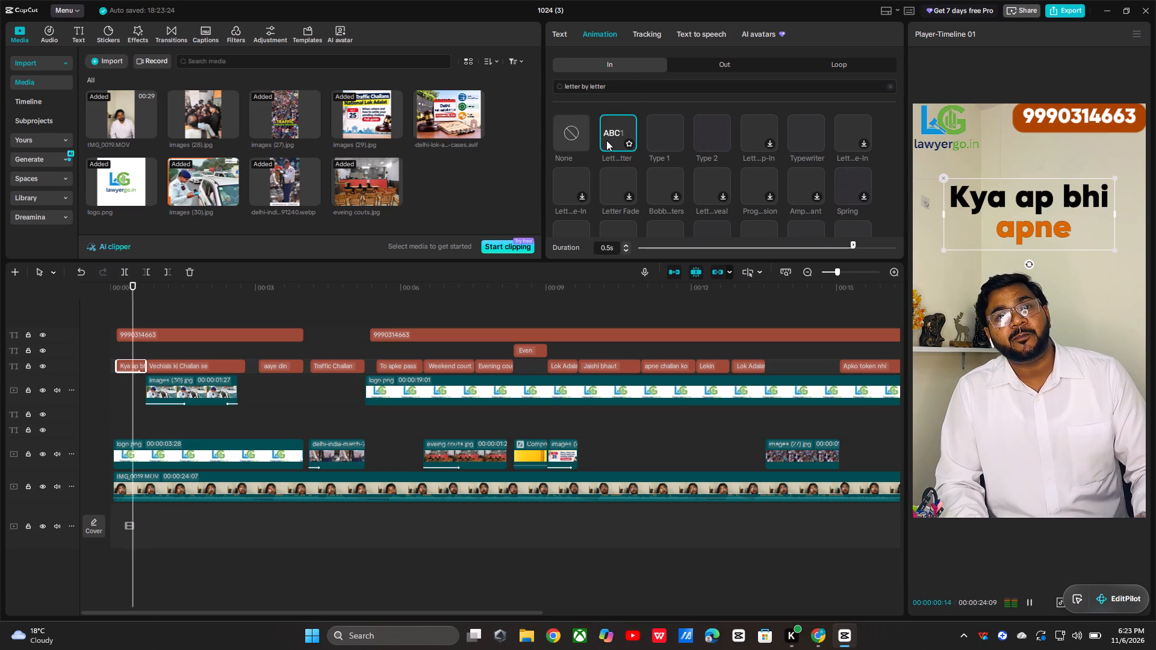
pyautogui.click(606, 140)
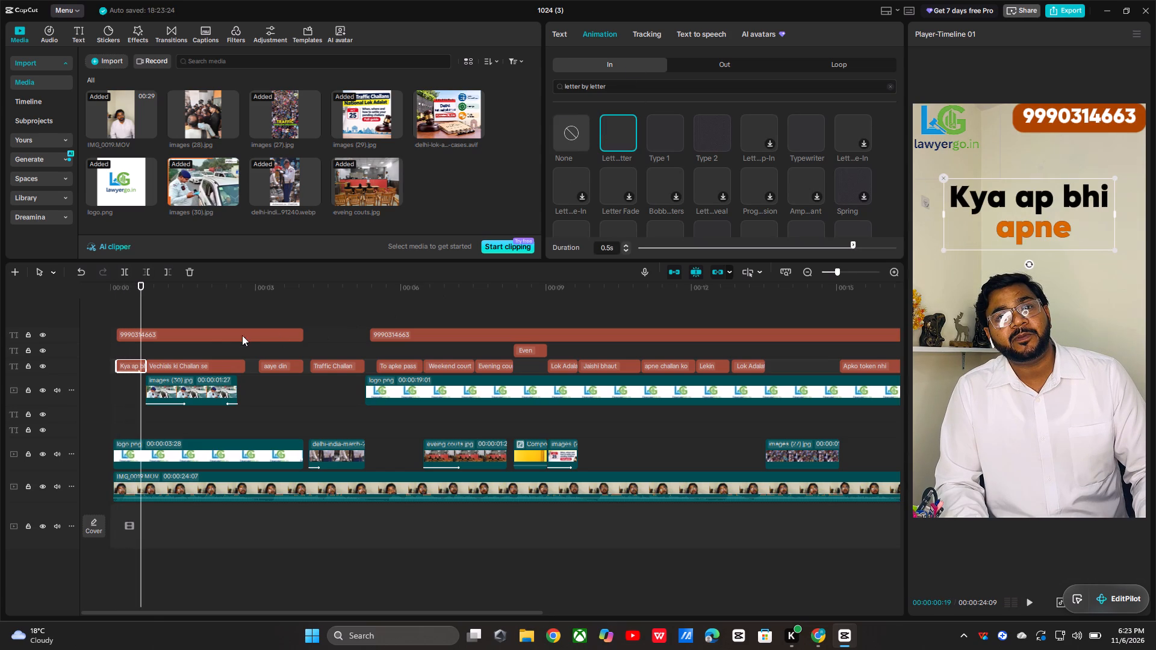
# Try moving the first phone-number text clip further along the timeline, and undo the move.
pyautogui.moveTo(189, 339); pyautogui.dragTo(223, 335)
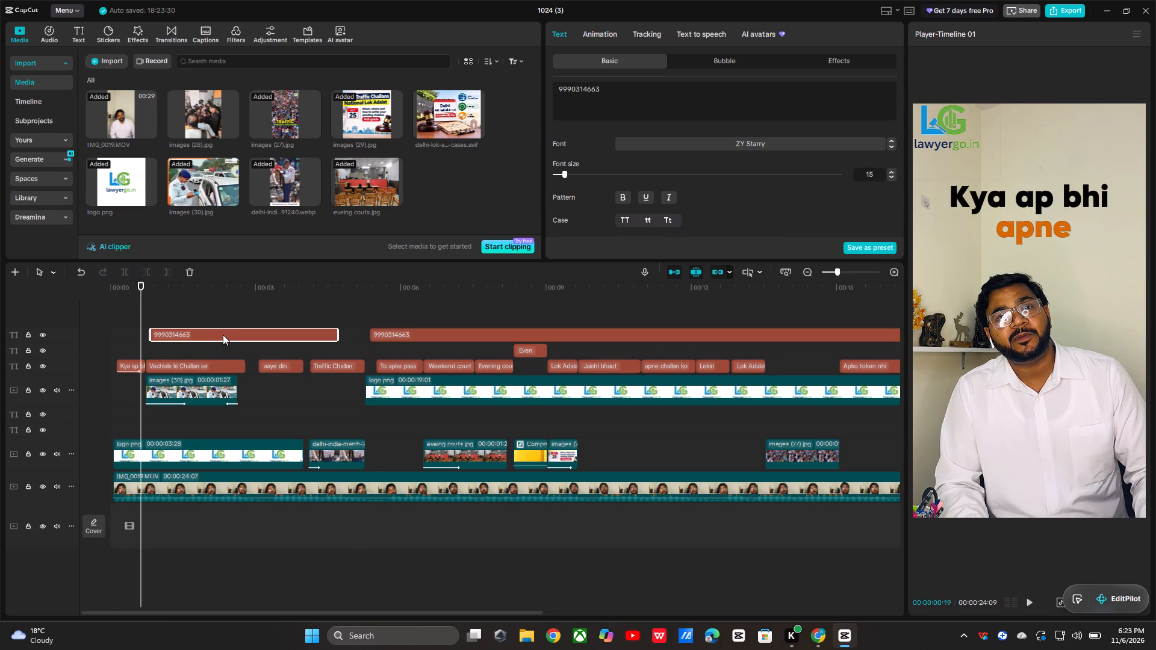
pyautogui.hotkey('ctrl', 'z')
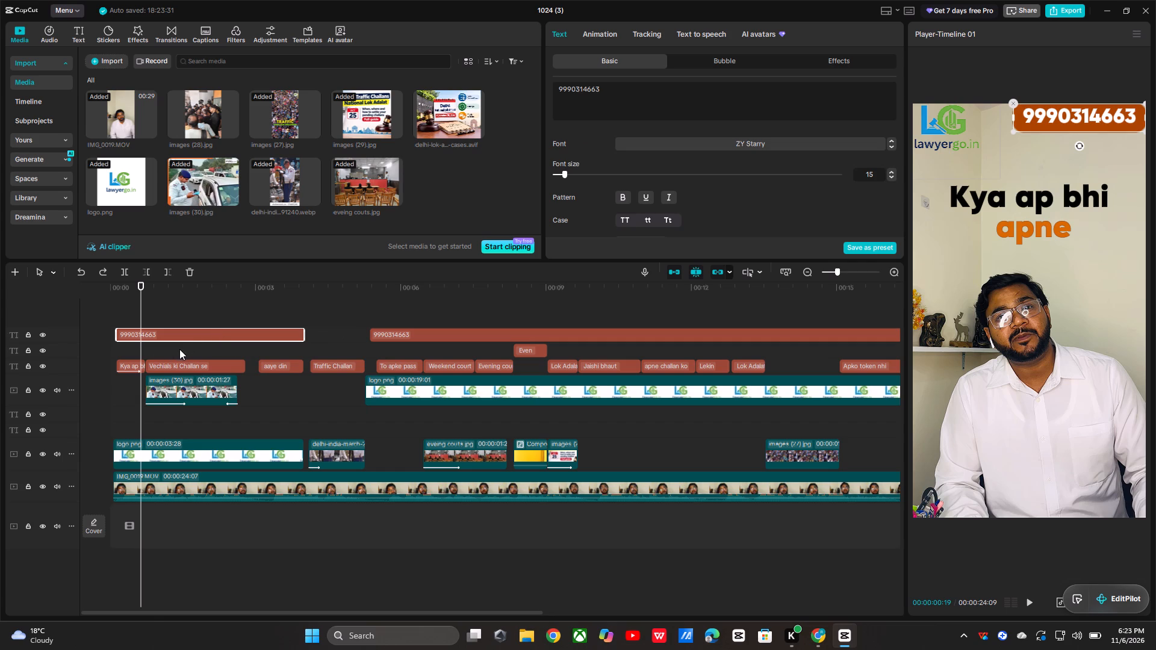
# Apply the first "letter by letter" In animation to all captions from "Vechials ki Challan se" through "Apko token nhi", including "Even".
pyautogui.moveTo(152, 350); pyautogui.dragTo(232, 361)
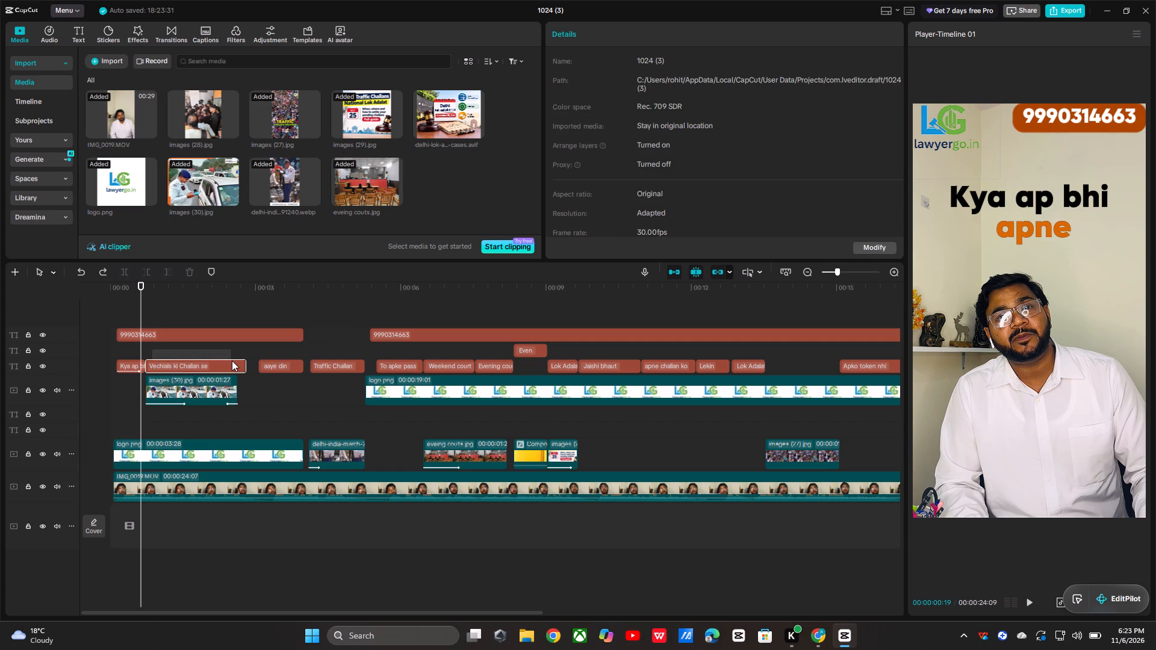
pyautogui.moveTo(232, 361); pyautogui.dragTo(232, 361)
pyautogui.moveTo(232, 361); pyautogui.dragTo(751, 357)
pyautogui.moveTo(751, 357); pyautogui.dragTo(864, 365)
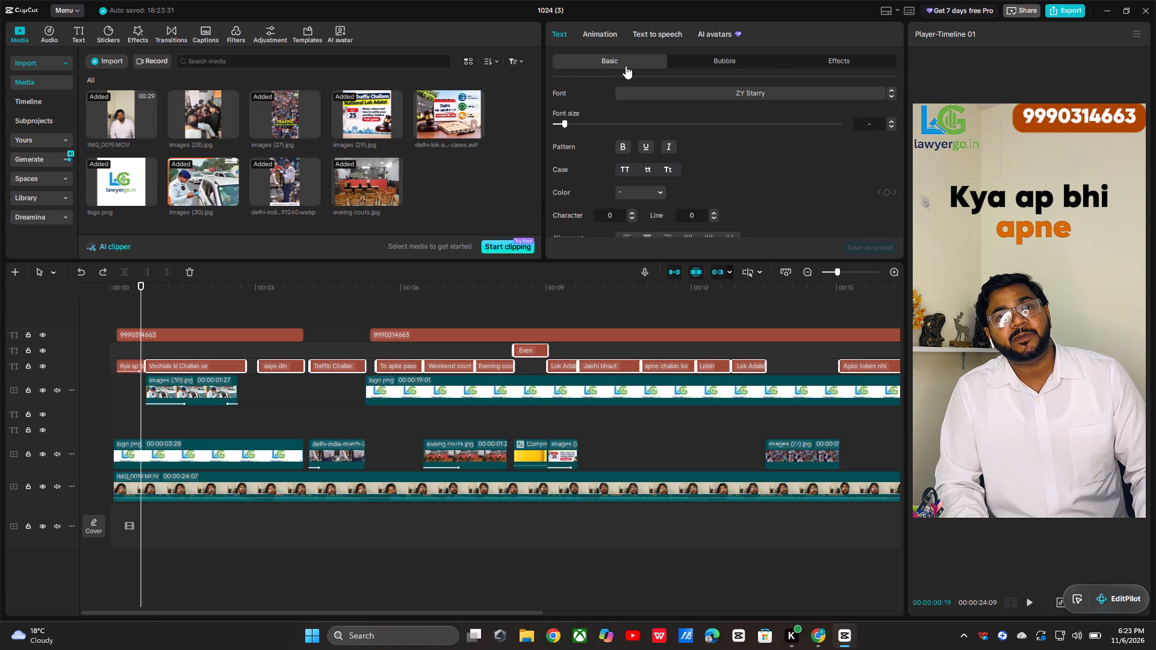
pyautogui.click(583, 31)
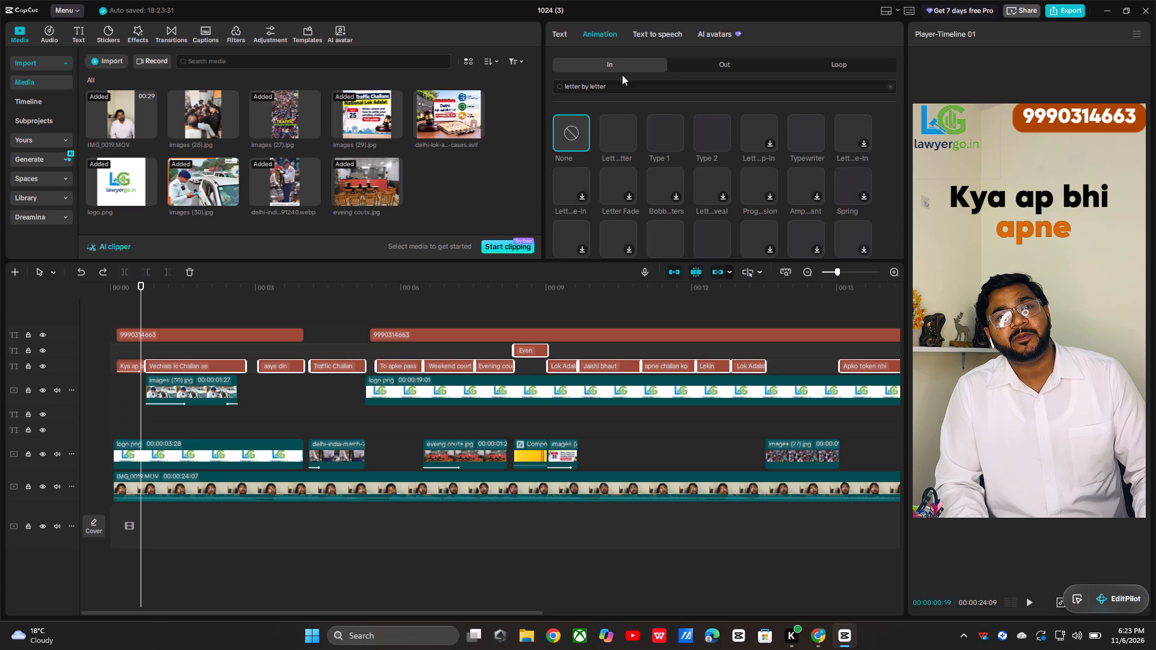
pyautogui.click(617, 140)
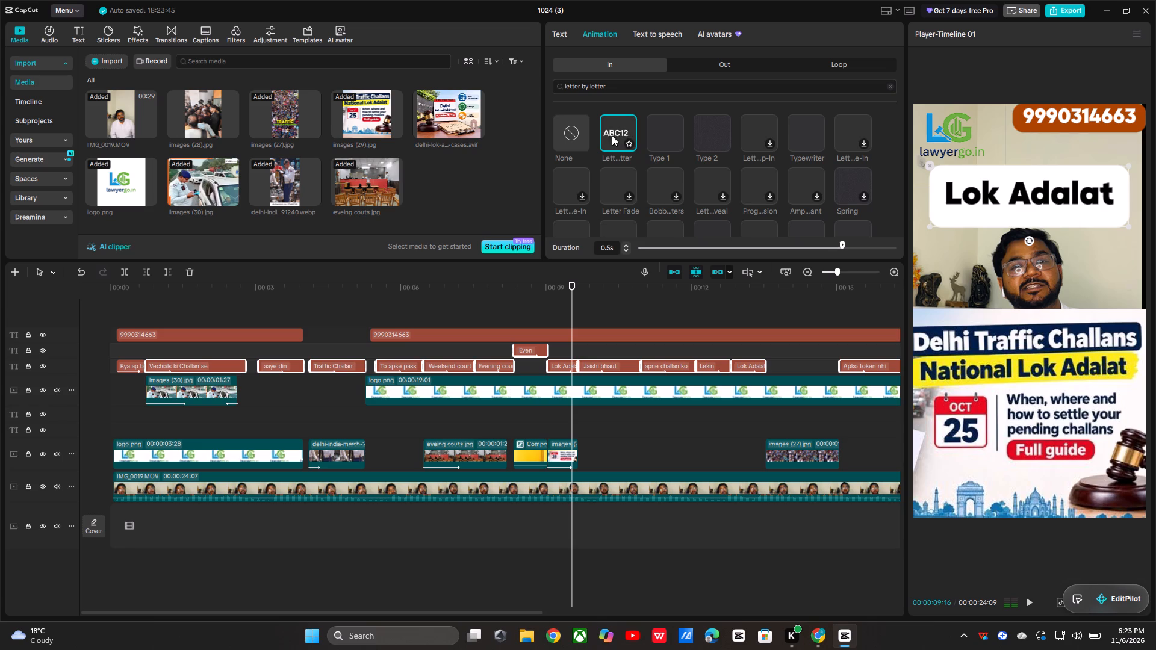
# Play the video from near the start to about 18 seconds to check the animated captions.
pyautogui.click(131, 306)
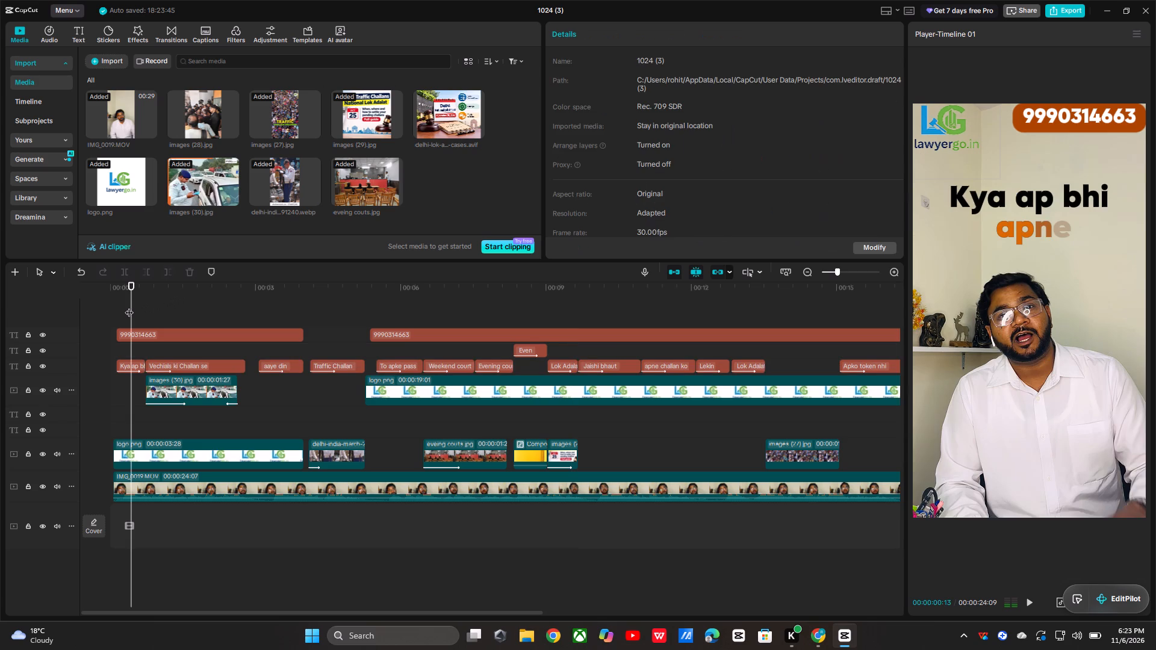
pyautogui.click(1026, 601)
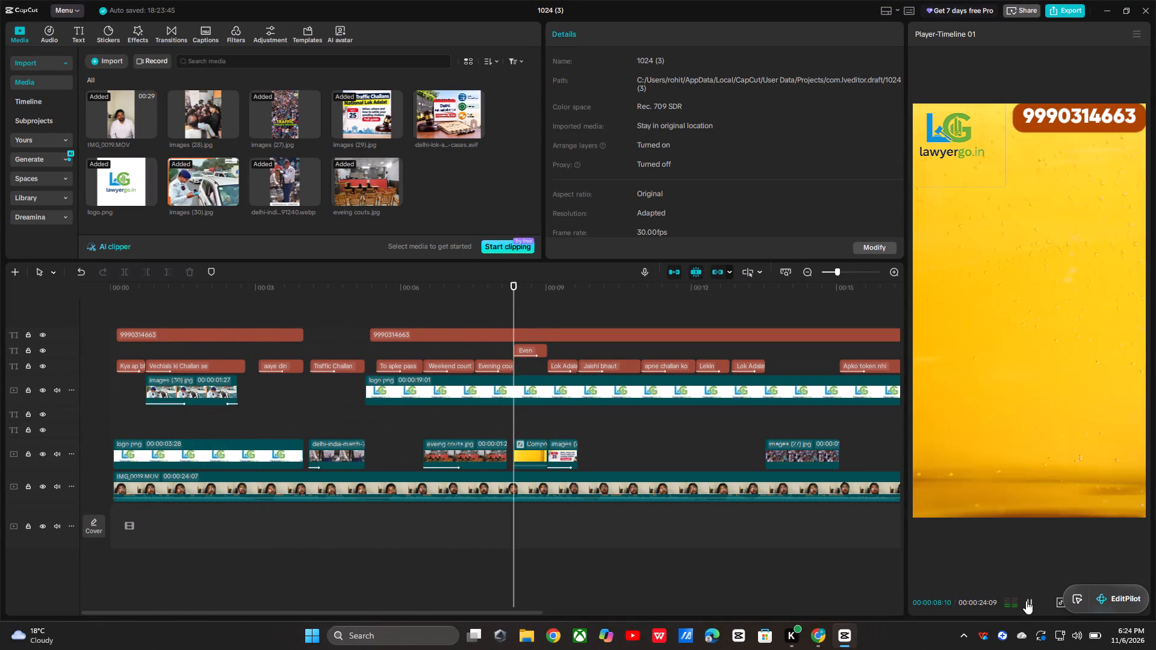
pyautogui.click(1026, 601)
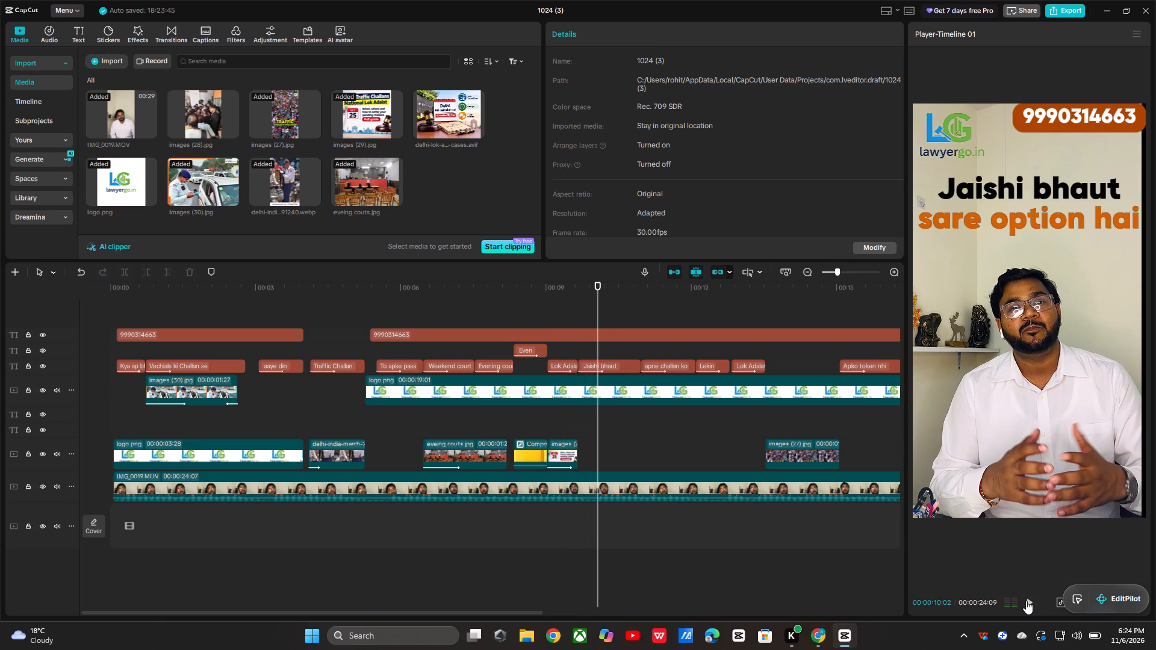
pyautogui.click(1026, 601)
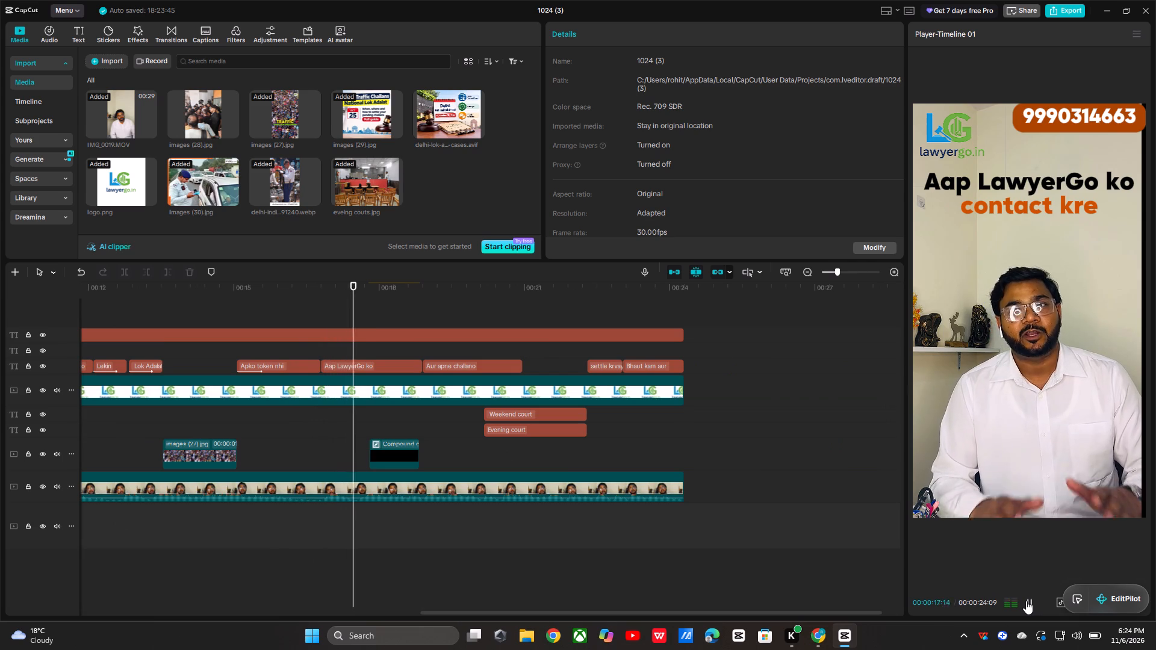
pyautogui.click(1026, 601)
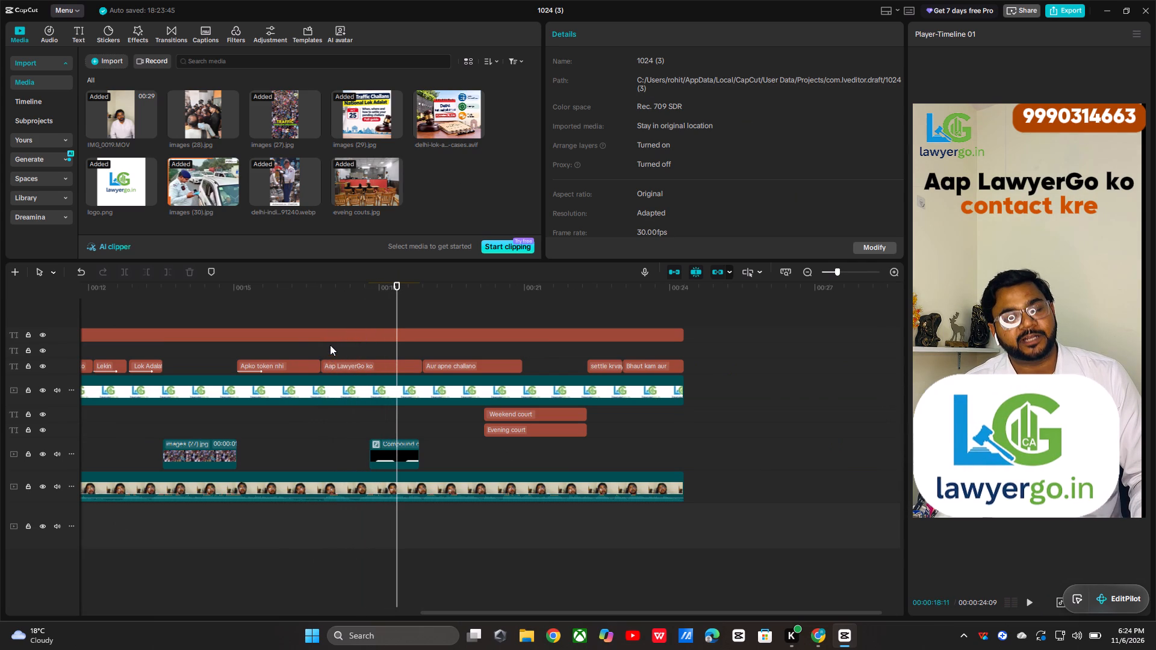
# Apply the same letter-by-letter In animation to the captions from "Aap LawyerGo ko" through "Bhaut kam aur", with a duration of 0.6 s.
pyautogui.moveTo(330, 345); pyautogui.dragTo(691, 363)
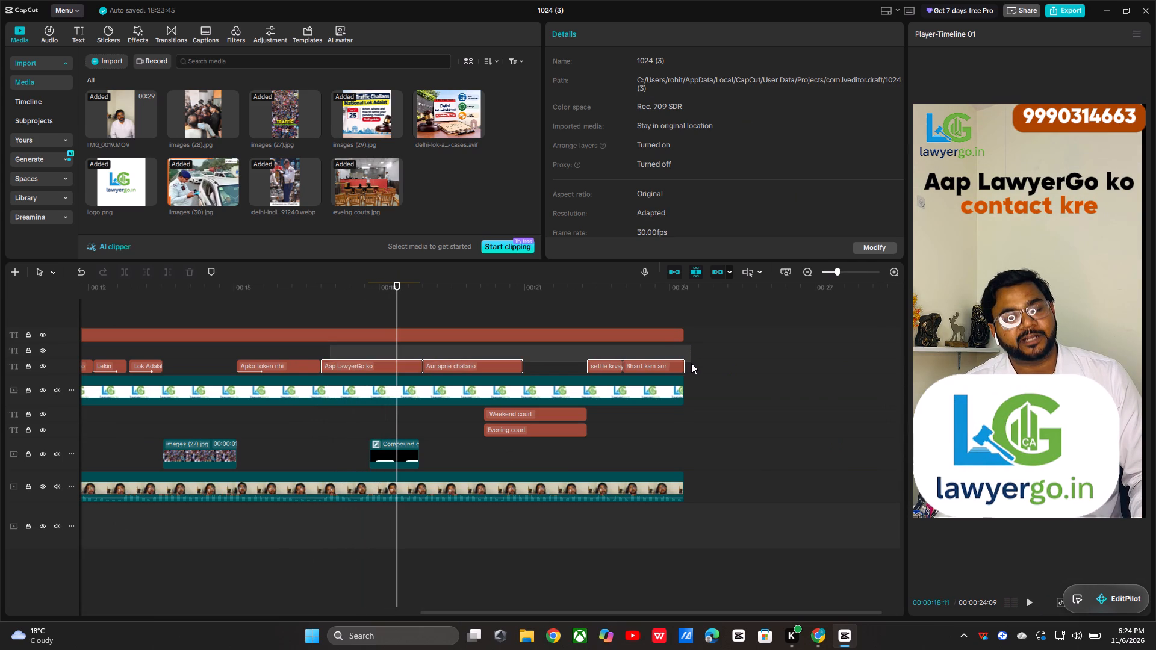
pyautogui.moveTo(691, 363); pyautogui.dragTo(696, 364)
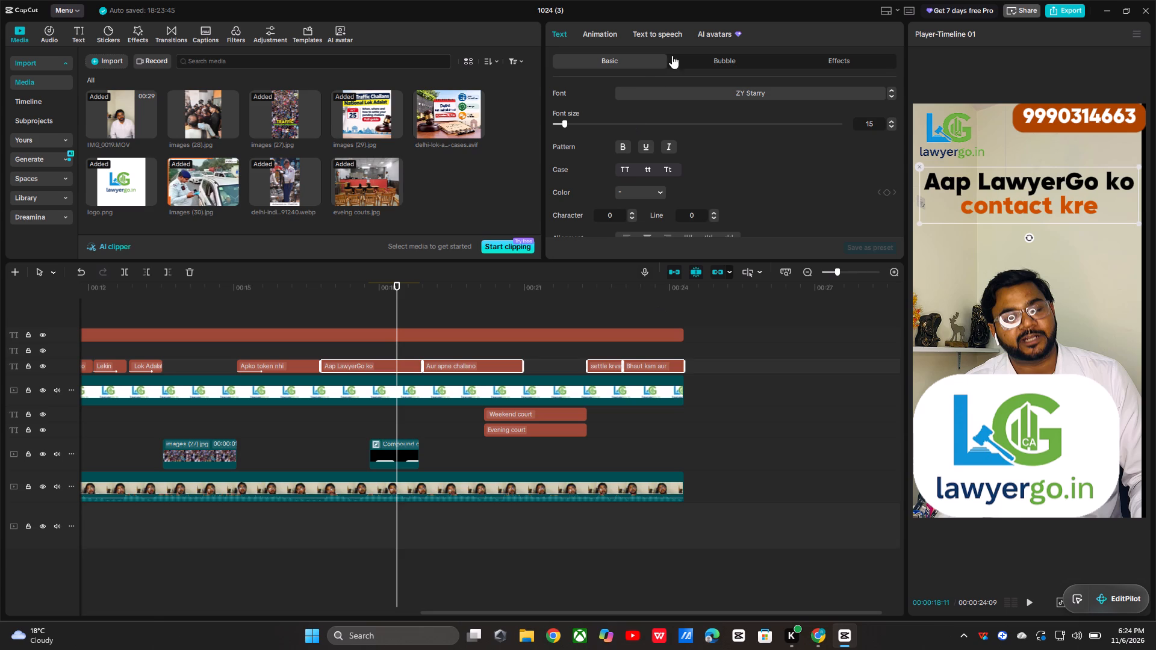
pyautogui.click(599, 28)
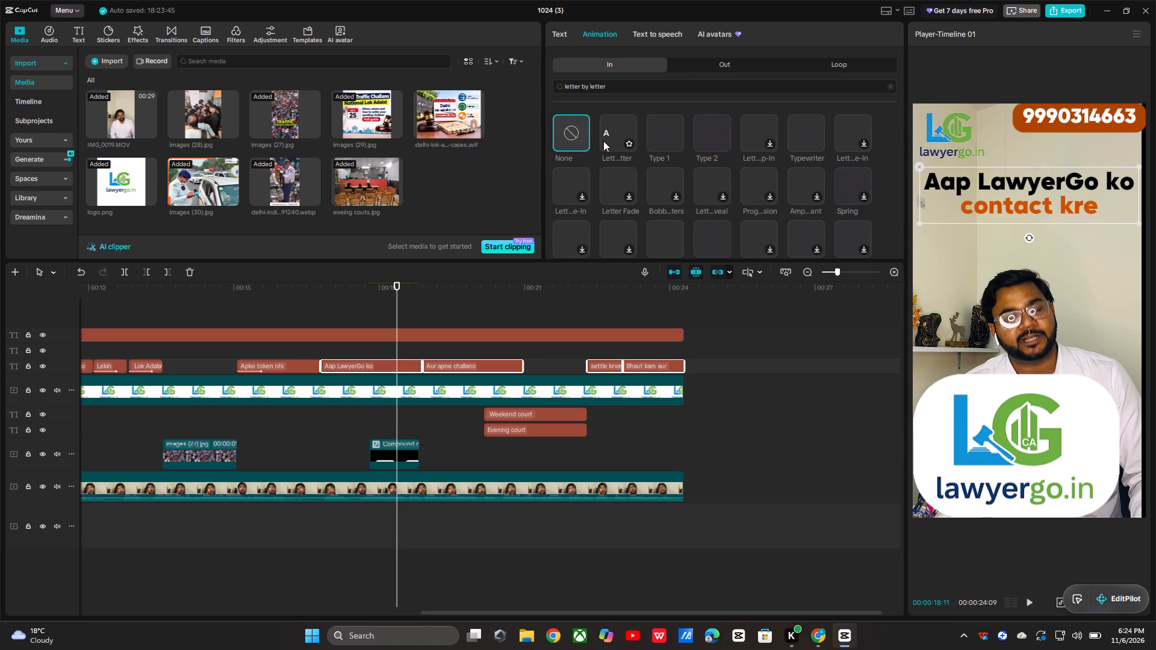
pyautogui.click(603, 141)
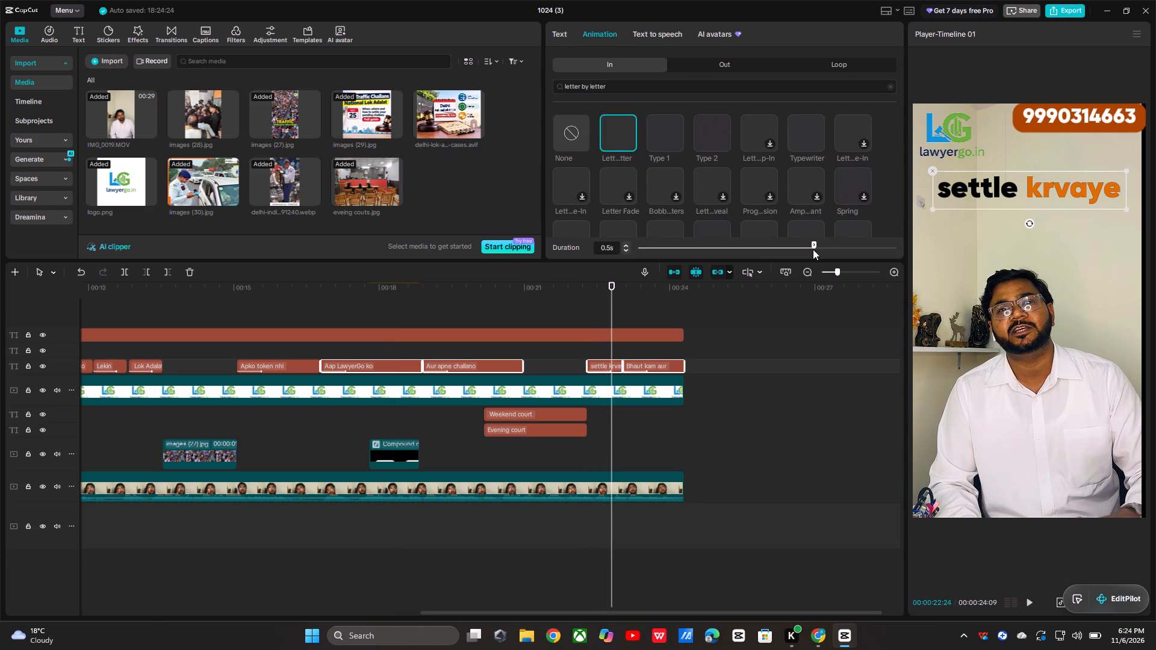
pyautogui.moveTo(816, 243); pyautogui.dragTo(850, 250)
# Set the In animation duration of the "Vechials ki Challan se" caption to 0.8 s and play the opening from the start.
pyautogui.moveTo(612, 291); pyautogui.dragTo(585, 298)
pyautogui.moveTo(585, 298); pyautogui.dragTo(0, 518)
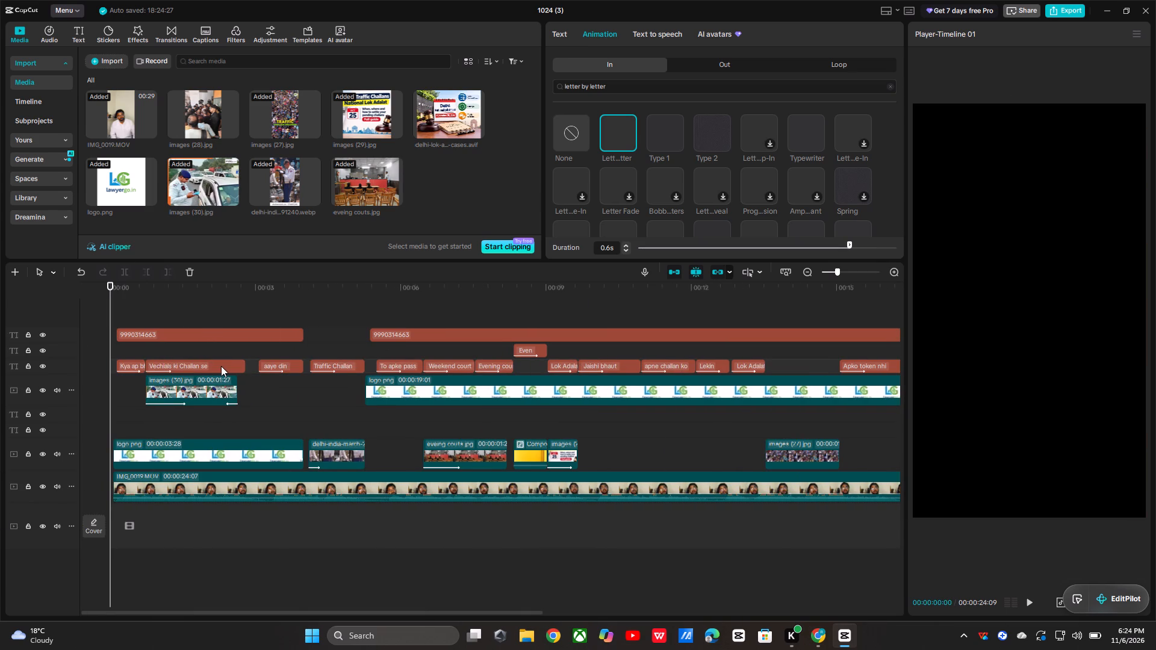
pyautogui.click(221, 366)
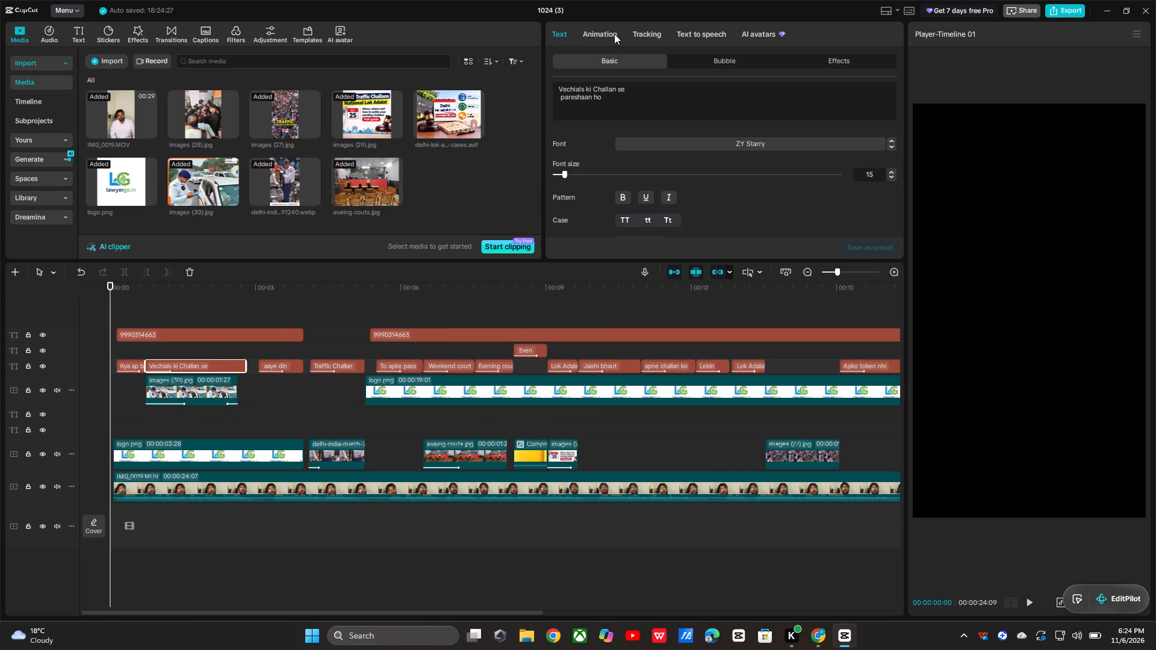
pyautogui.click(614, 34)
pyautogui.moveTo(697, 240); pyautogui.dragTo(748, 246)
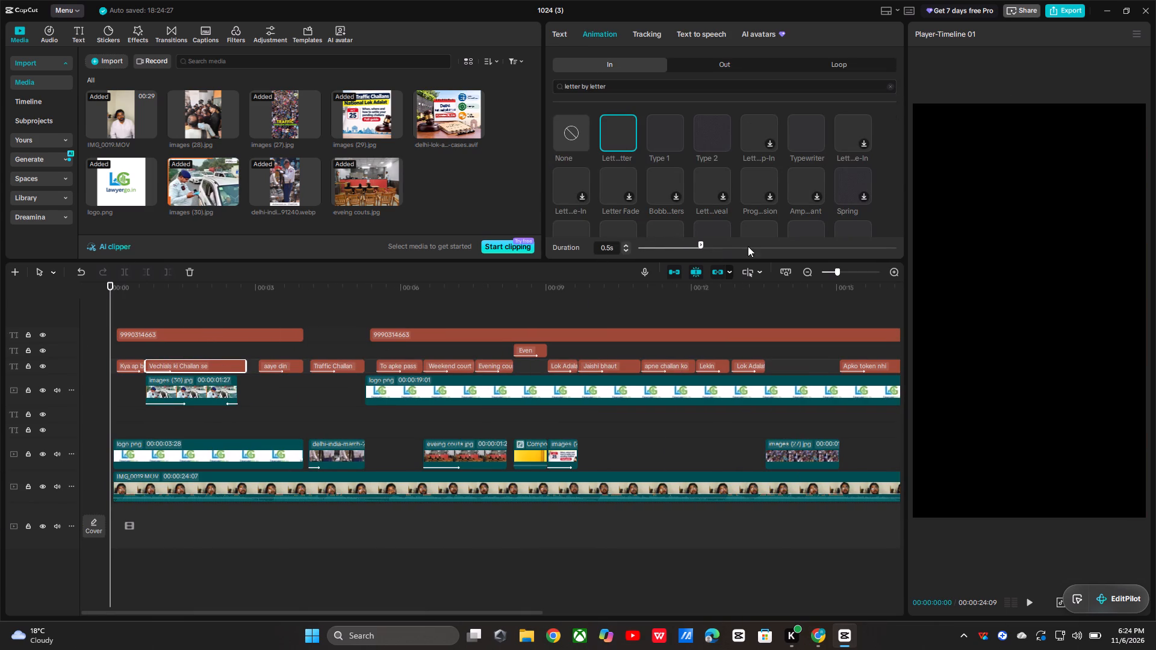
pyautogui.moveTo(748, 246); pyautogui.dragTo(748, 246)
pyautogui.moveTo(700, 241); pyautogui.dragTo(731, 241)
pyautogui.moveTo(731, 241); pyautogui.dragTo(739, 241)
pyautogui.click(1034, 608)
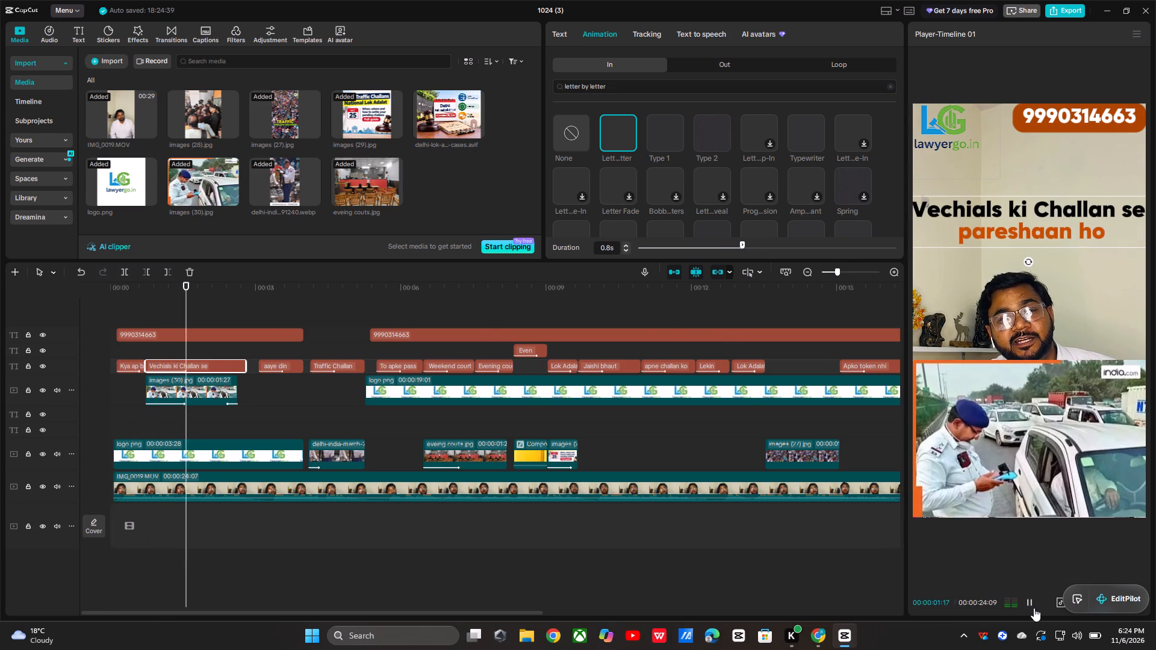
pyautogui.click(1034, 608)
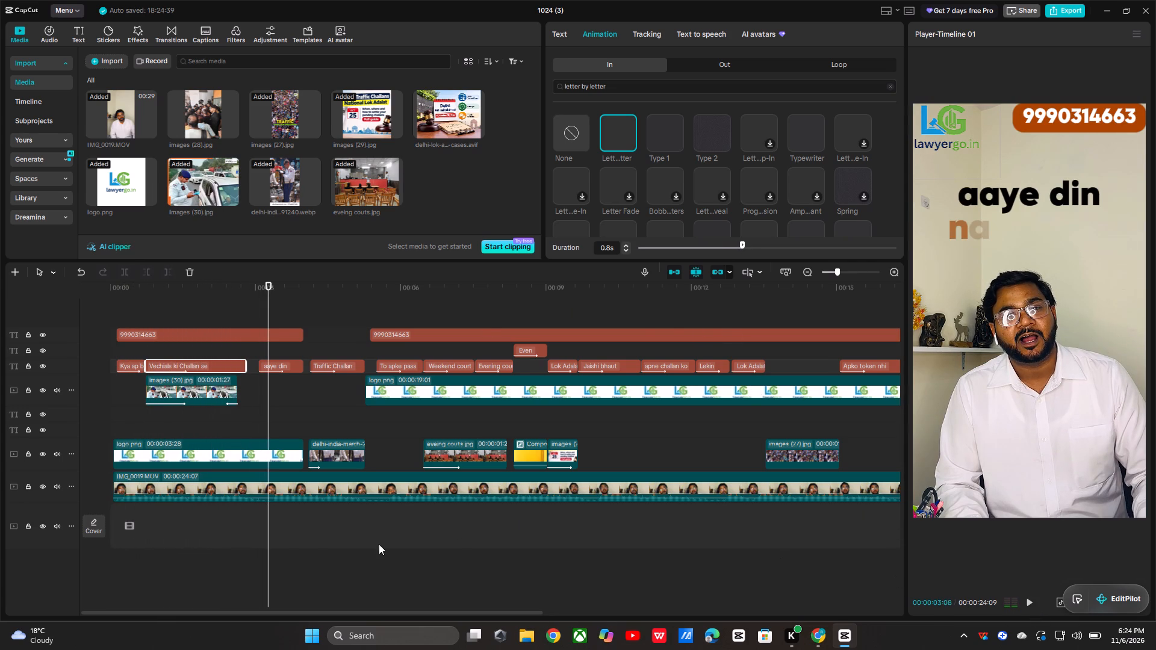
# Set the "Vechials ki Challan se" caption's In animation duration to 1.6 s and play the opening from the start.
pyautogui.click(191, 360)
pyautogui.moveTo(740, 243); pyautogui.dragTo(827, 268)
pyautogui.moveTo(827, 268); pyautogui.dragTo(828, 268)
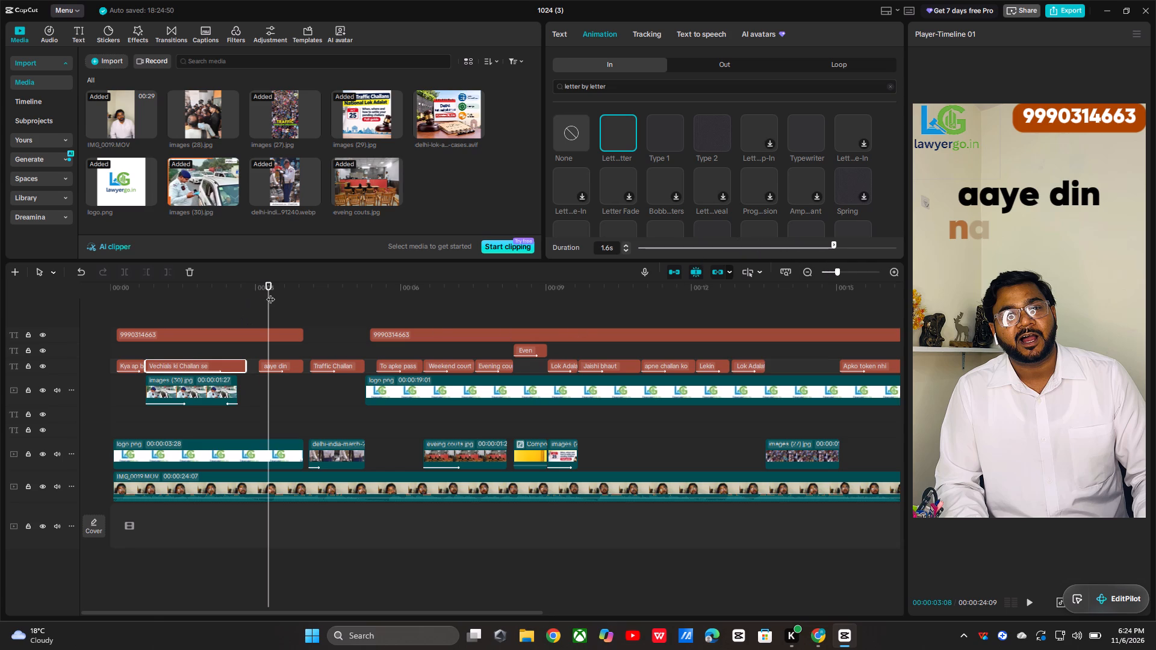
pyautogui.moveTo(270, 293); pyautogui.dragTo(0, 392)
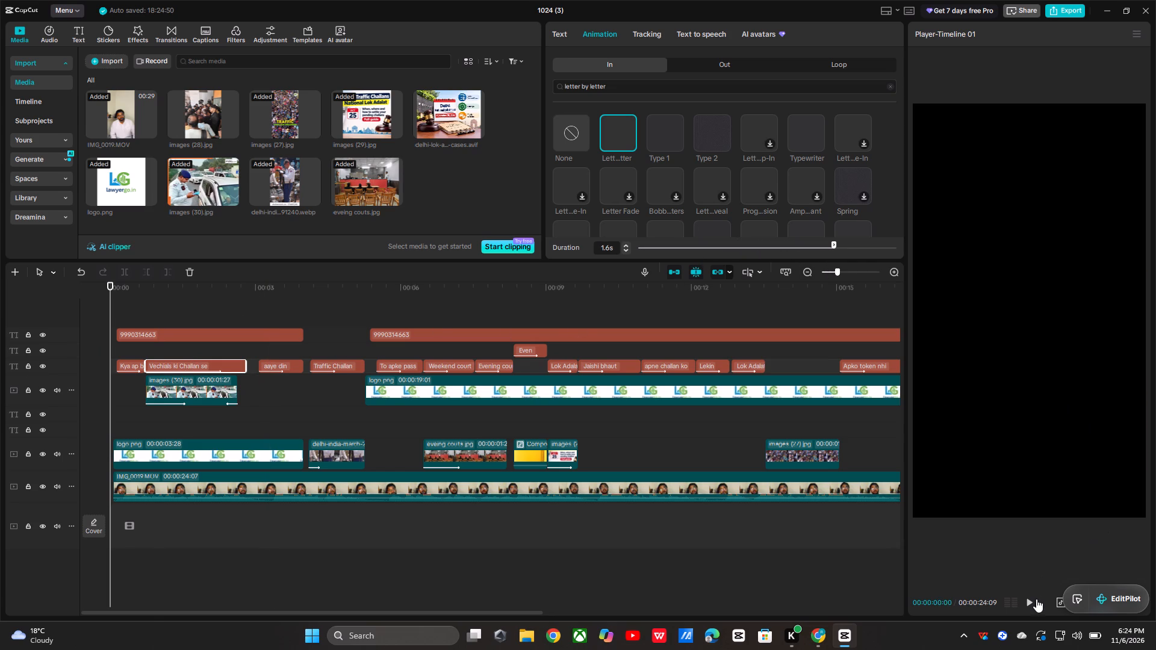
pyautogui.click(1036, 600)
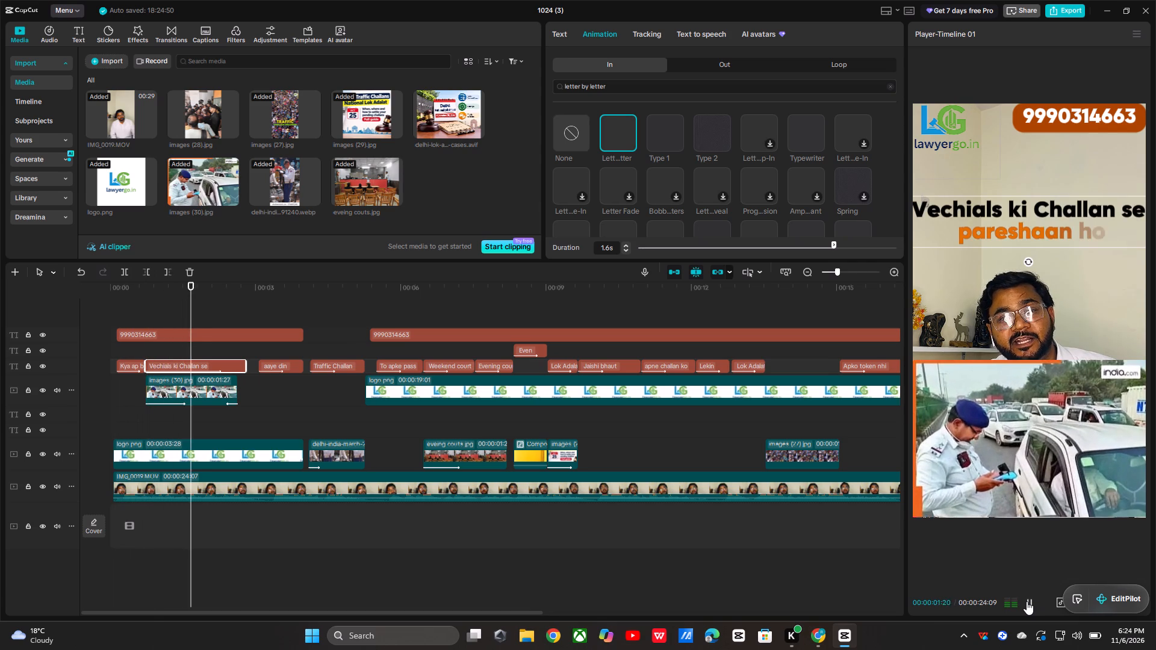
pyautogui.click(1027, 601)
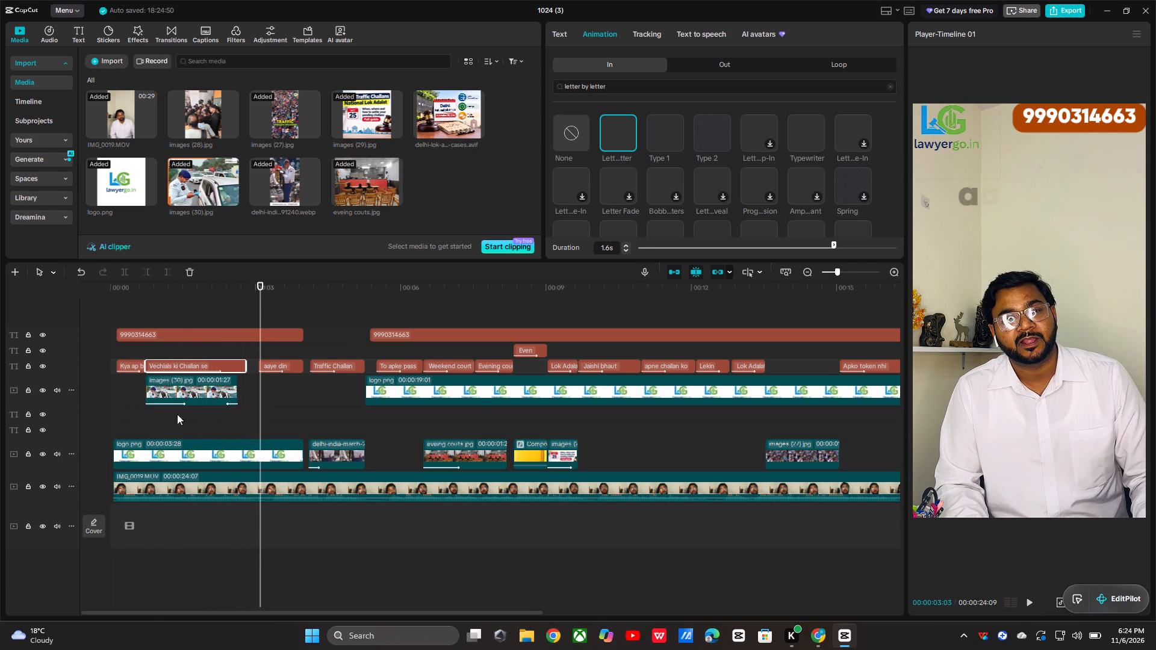
# Set the "Vechials ki Challan se" caption's In animation duration to the 2.1 s maximum and play the first four seconds to check it.
pyautogui.moveTo(833, 244); pyautogui.dragTo(833, 245)
pyautogui.moveTo(833, 245); pyautogui.dragTo(915, 250)
pyautogui.moveTo(252, 283); pyautogui.dragTo(0, 346)
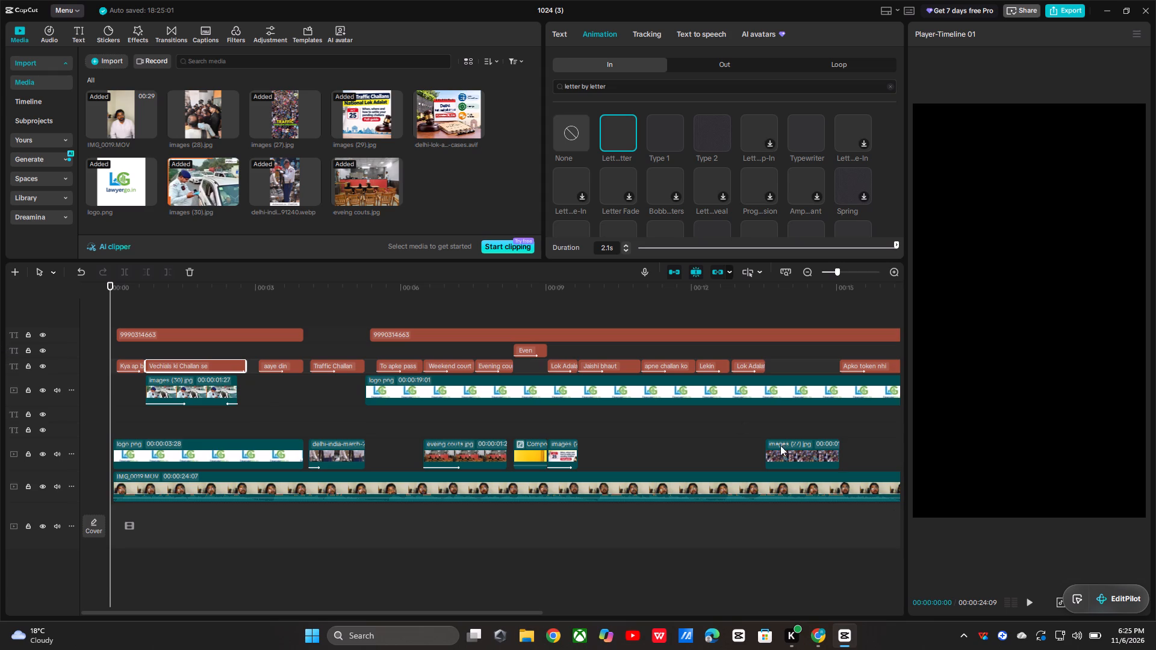
pyautogui.click(1022, 603)
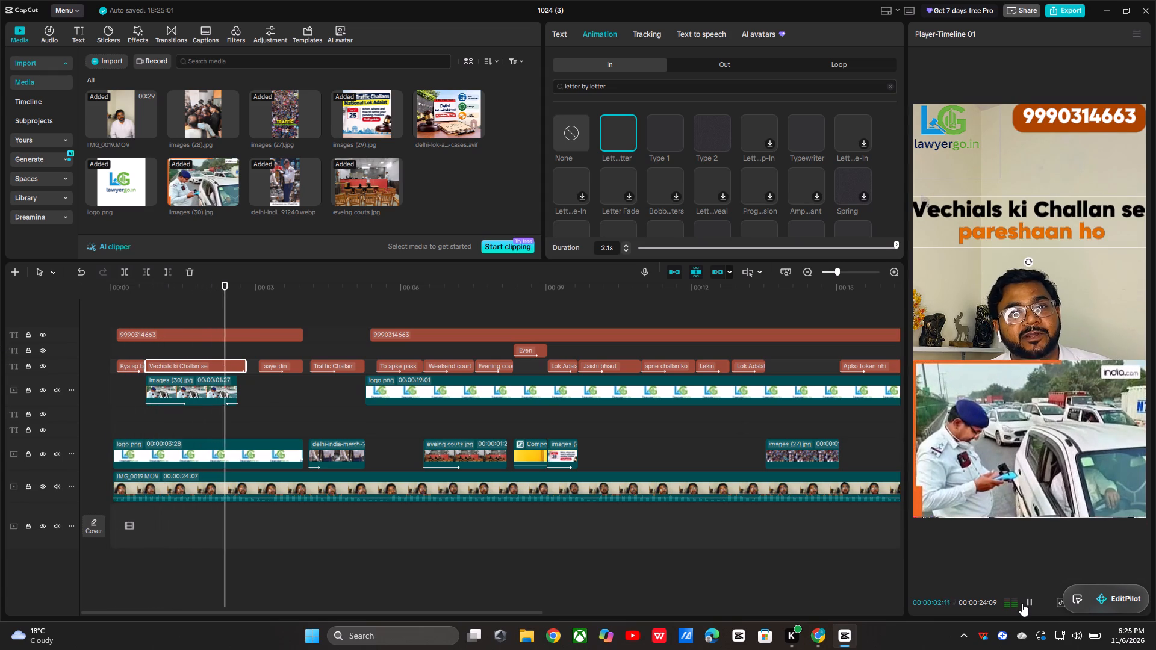
pyautogui.click(1022, 603)
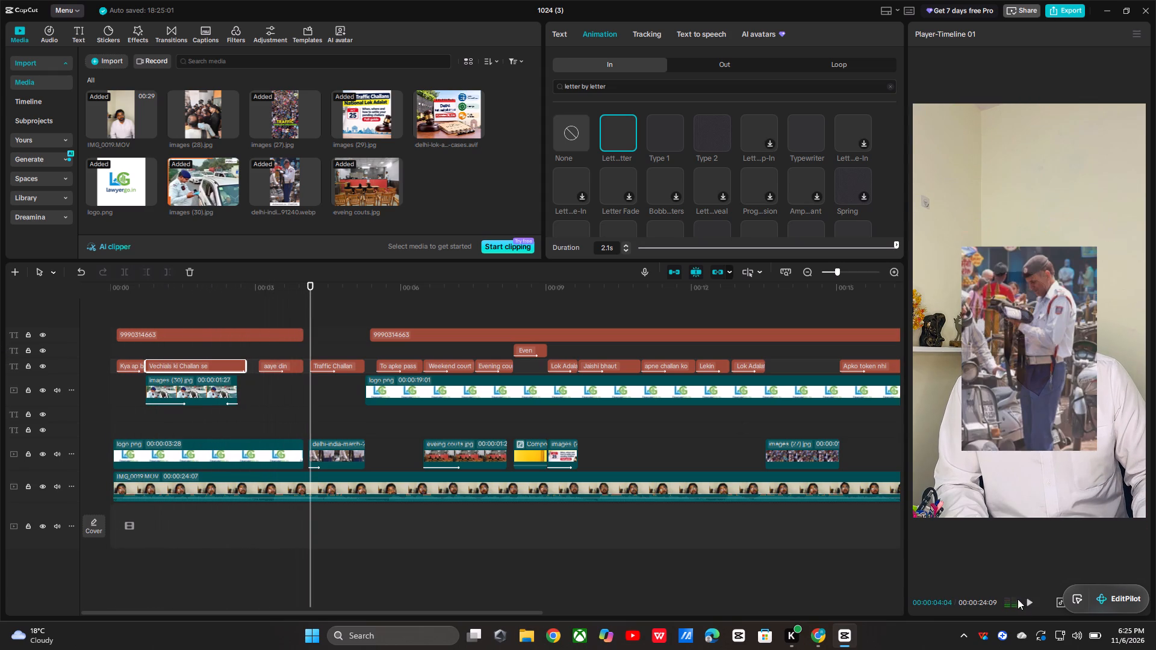
# Set the In animation duration of the "aaye din" caption to 0.8 s.
pyautogui.click(275, 364)
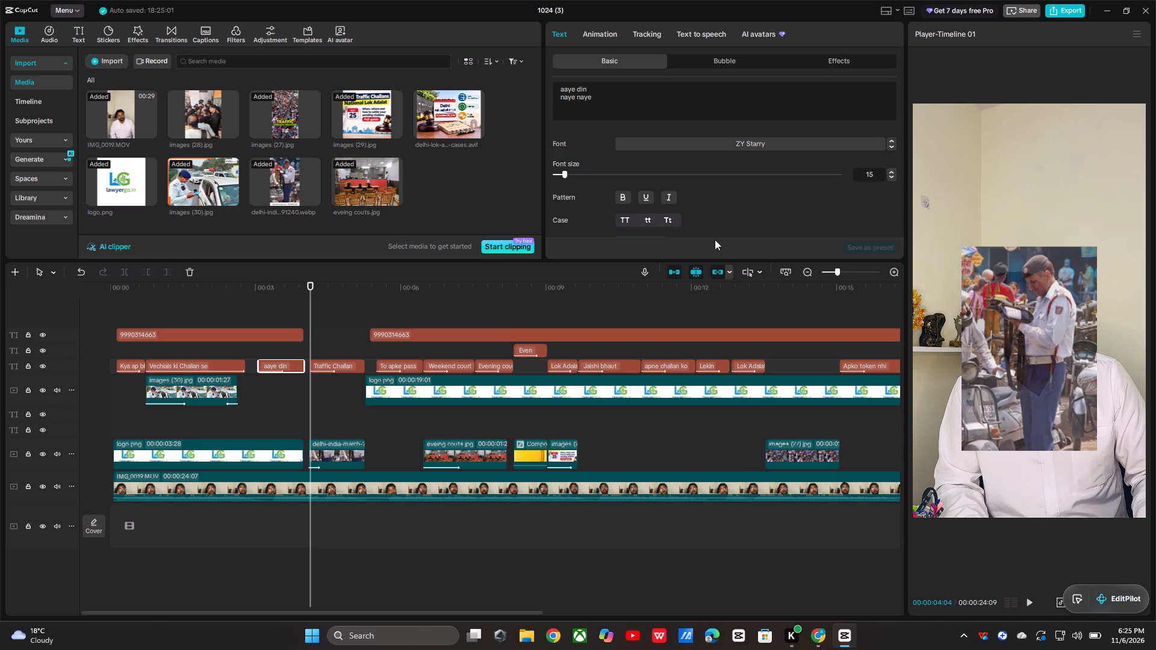
pyautogui.click(605, 35)
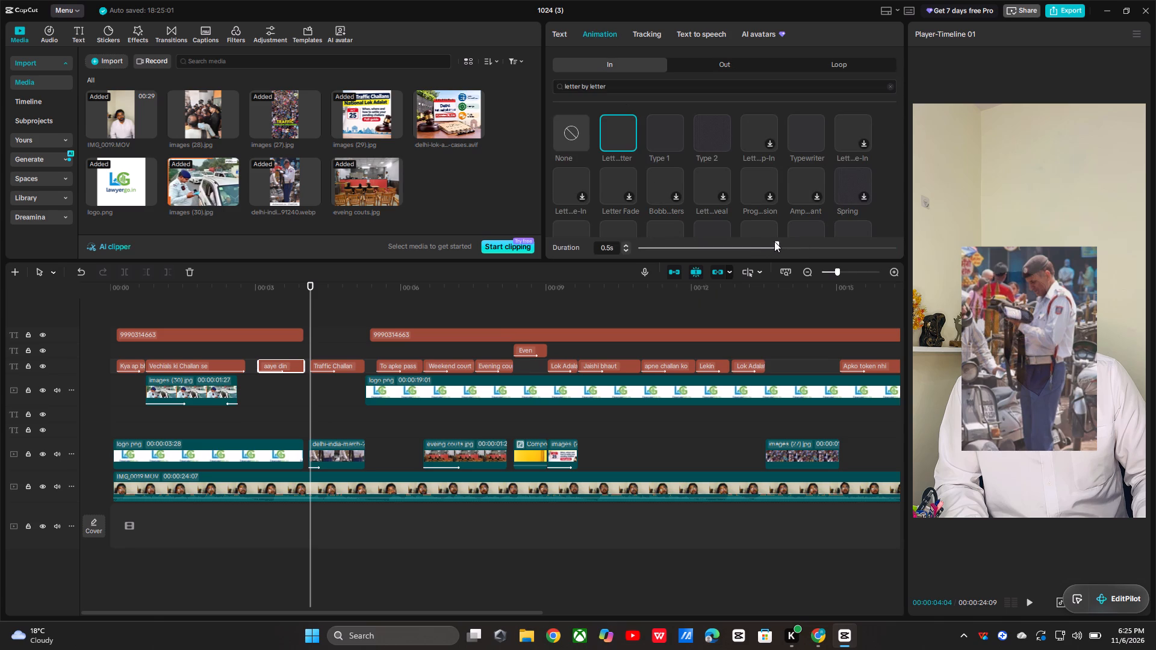
pyautogui.moveTo(775, 243); pyautogui.dragTo(843, 256)
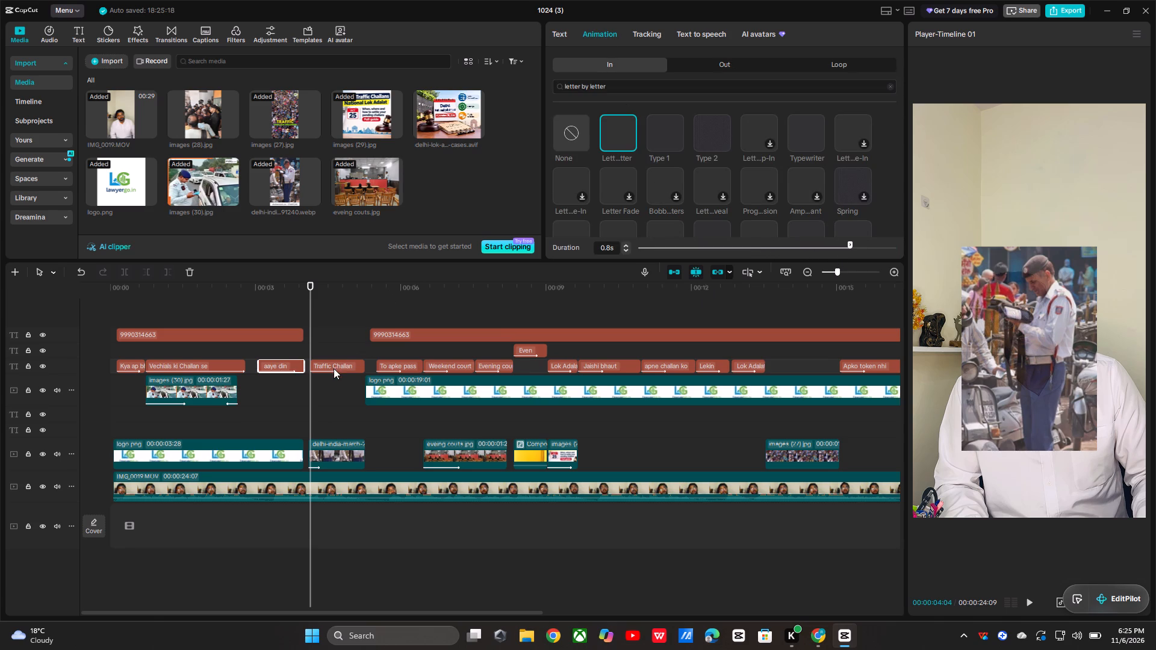
# Set the "Traffic Challan" caption's In animation duration to 0.9 s and play from that caption through the start of "Evening court".
pyautogui.click(334, 368)
pyautogui.click(608, 37)
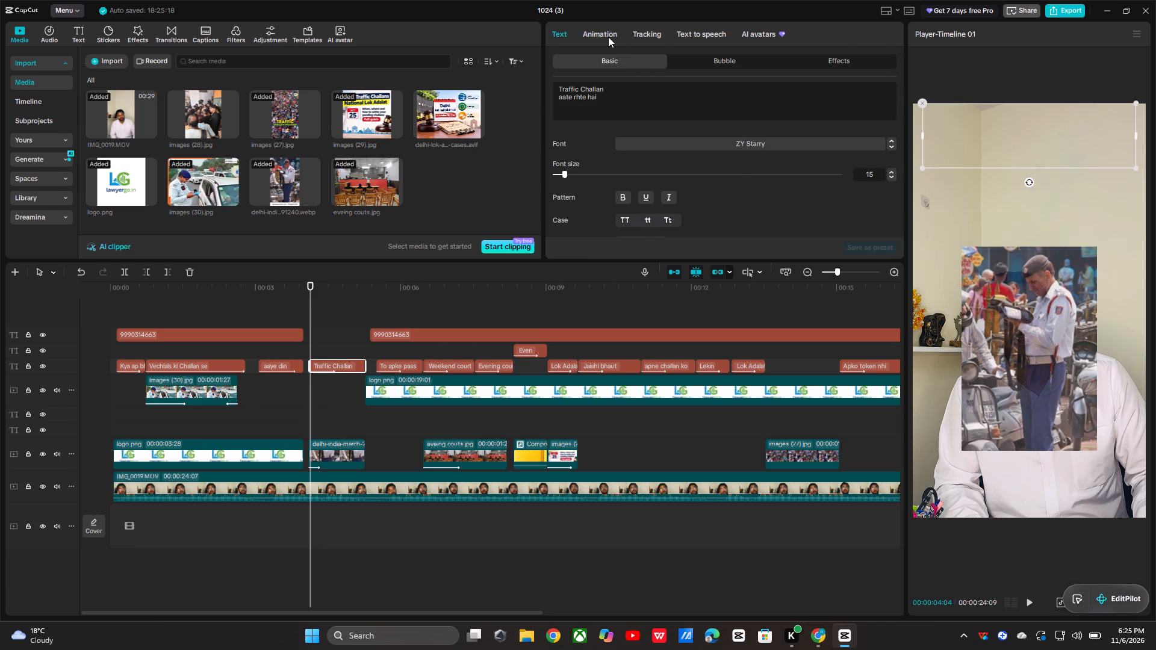
pyautogui.moveTo(753, 243); pyautogui.dragTo(815, 247)
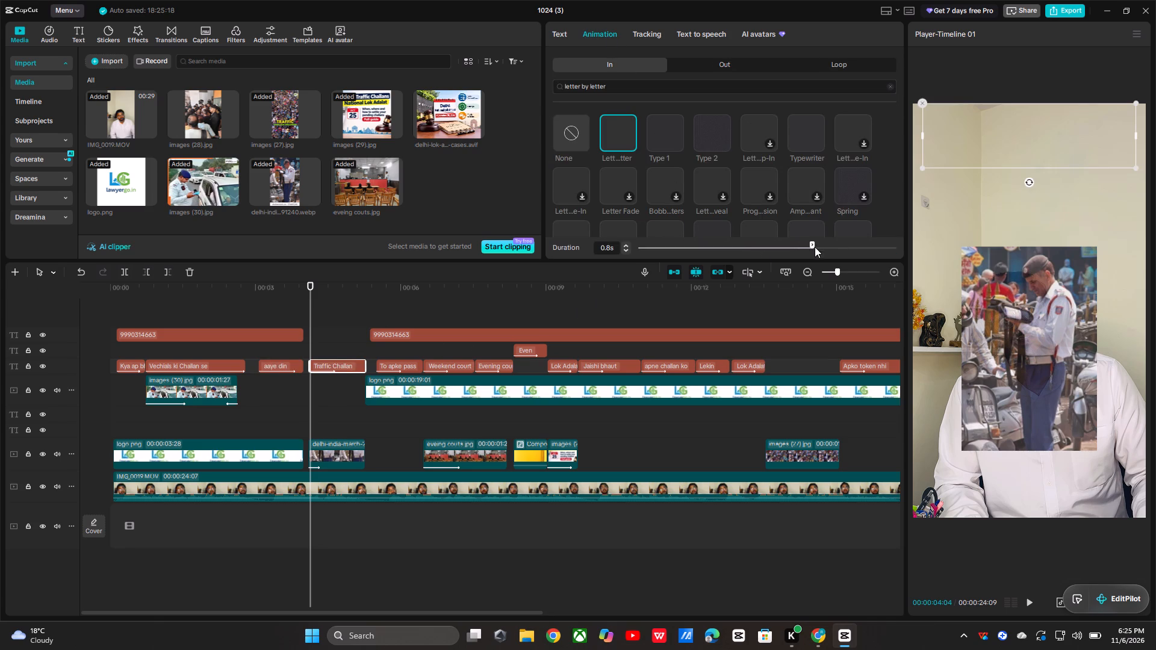
pyautogui.moveTo(815, 247); pyautogui.dragTo(841, 250)
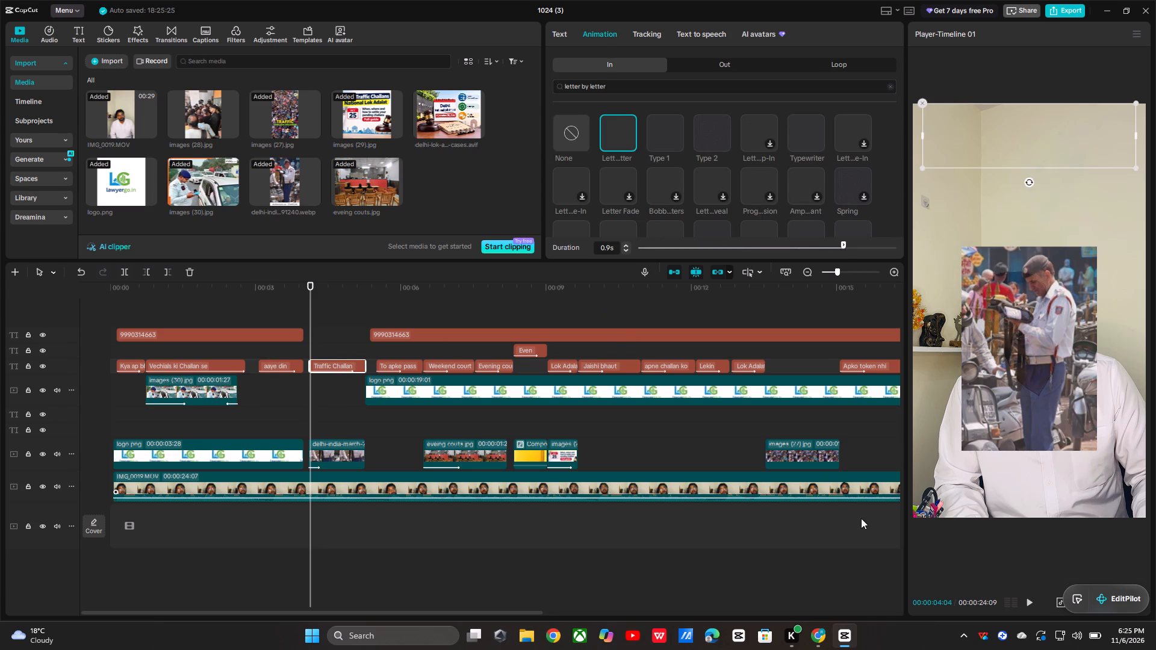
pyautogui.click(1031, 599)
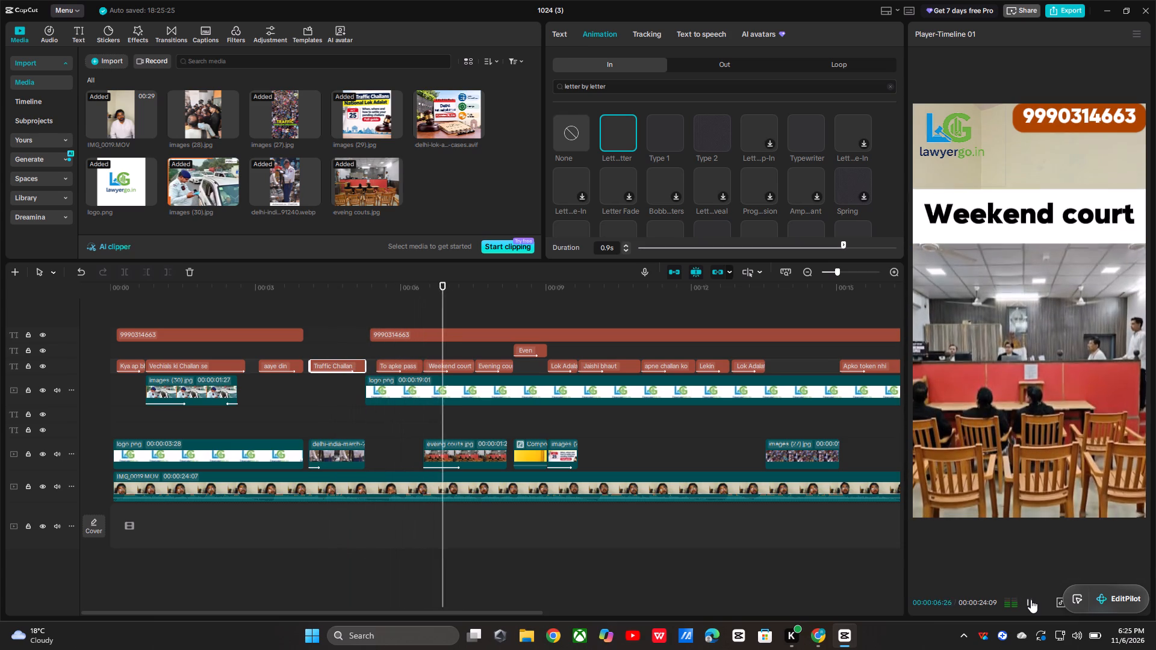
pyautogui.click(1031, 599)
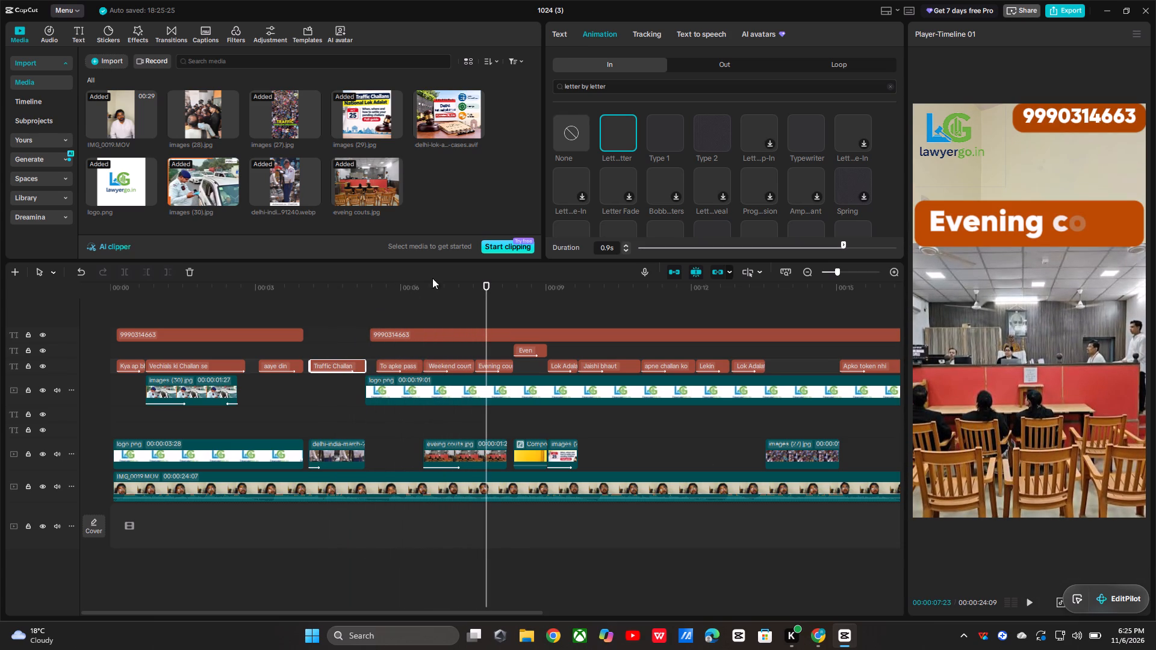
# Change the background colour of the "Weekend court" caption to bright red, hex FD0000.
pyautogui.moveTo(486, 286); pyautogui.dragTo(459, 302)
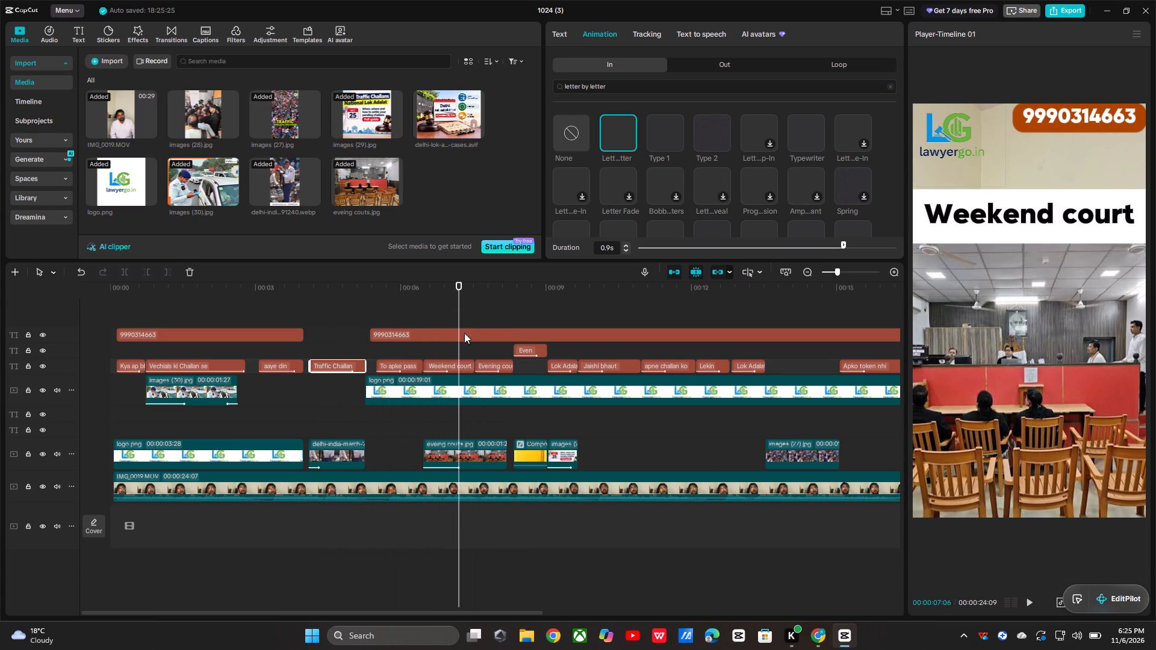
pyautogui.click(458, 365)
pyautogui.scroll(-2, 700, 129)
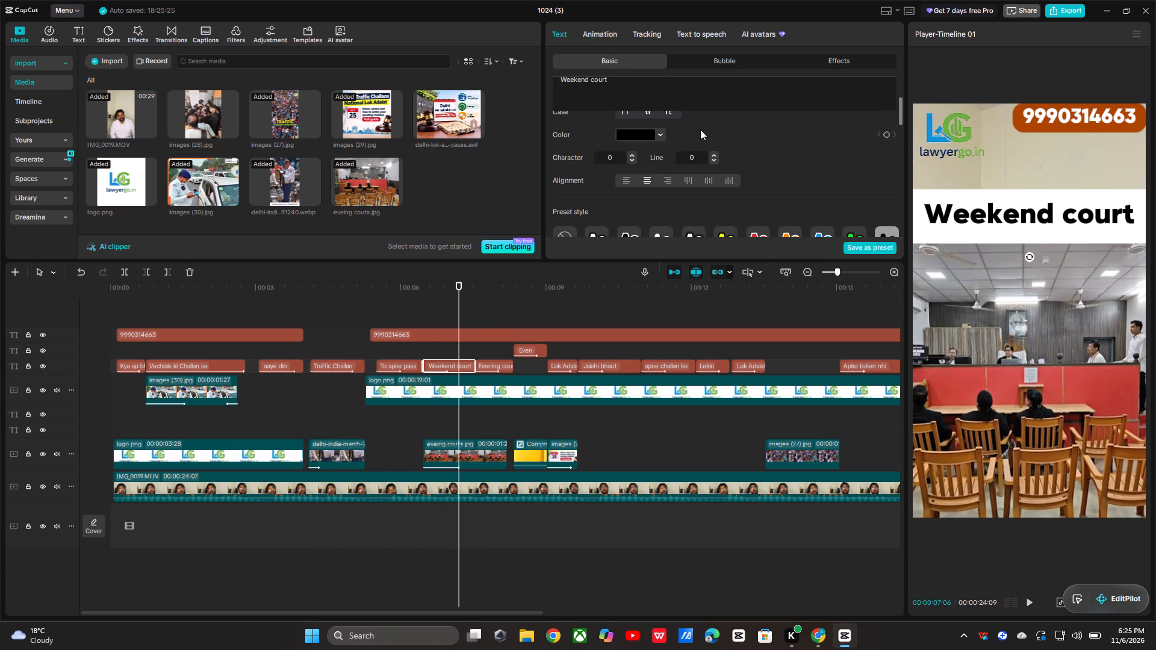
pyautogui.scroll(-3, 688, 134)
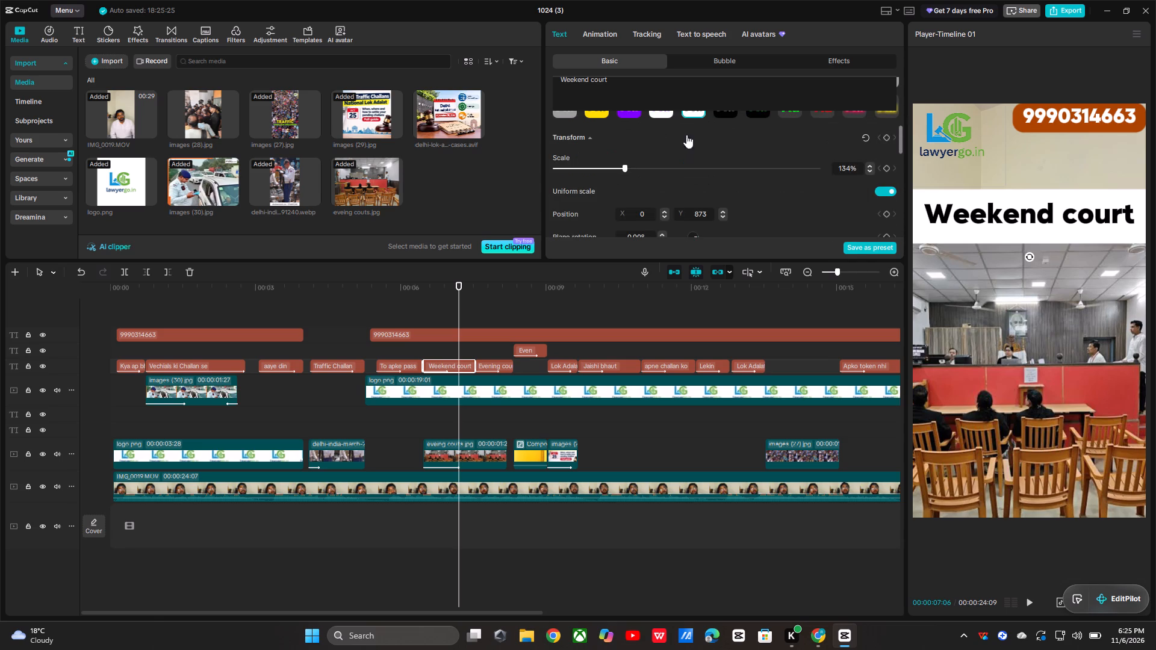
pyautogui.scroll(-5, 686, 135)
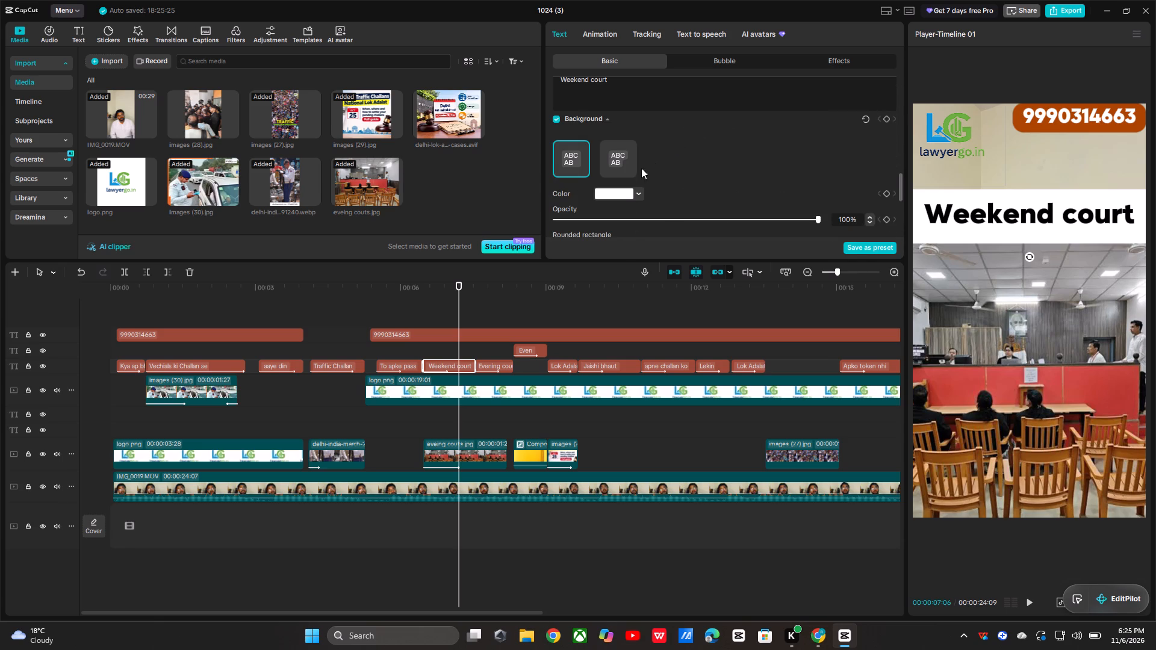
pyautogui.click(633, 189)
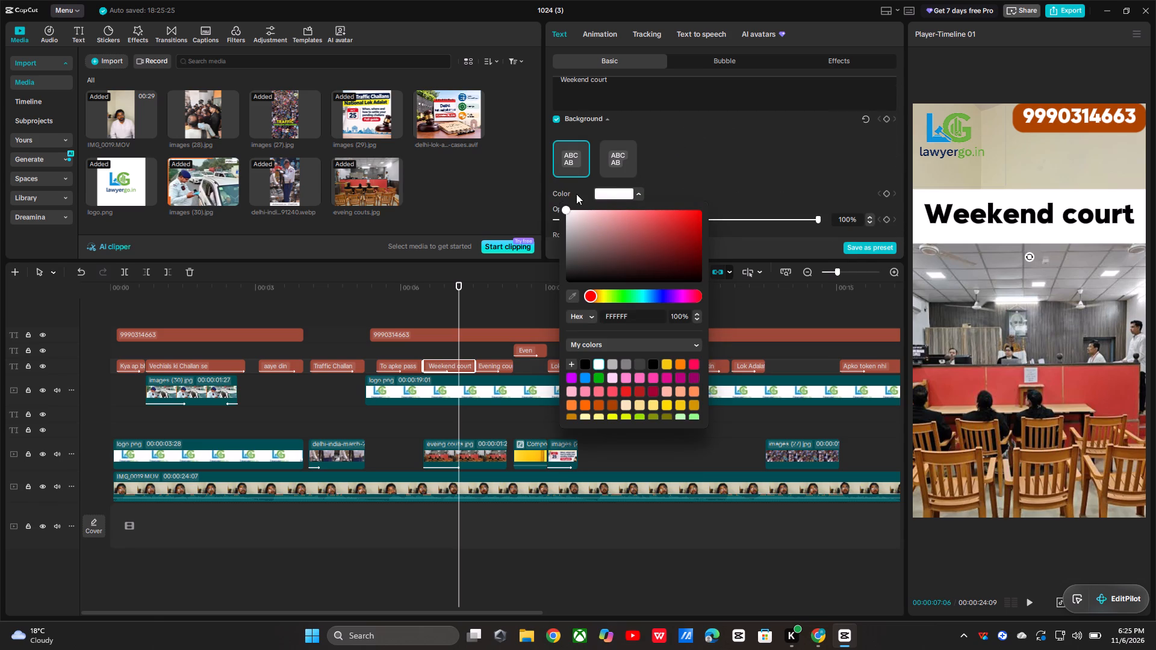
pyautogui.moveTo(564, 208); pyautogui.dragTo(780, 177)
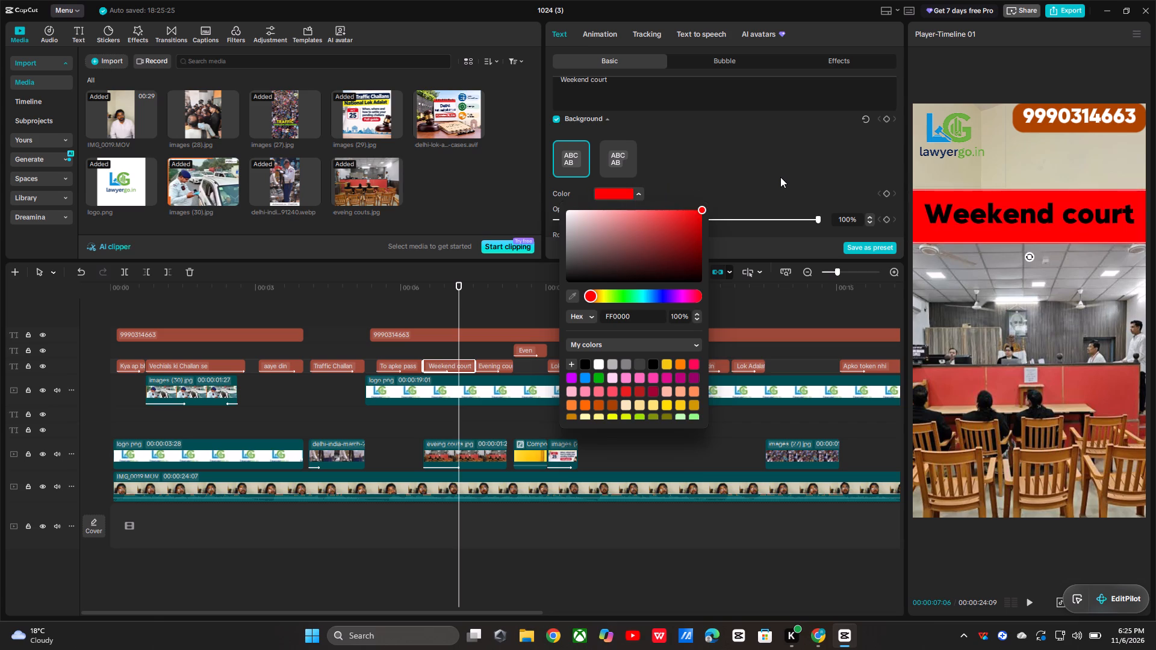
pyautogui.moveTo(780, 177); pyautogui.dragTo(782, 178)
pyautogui.moveTo(782, 178); pyautogui.dragTo(794, 232)
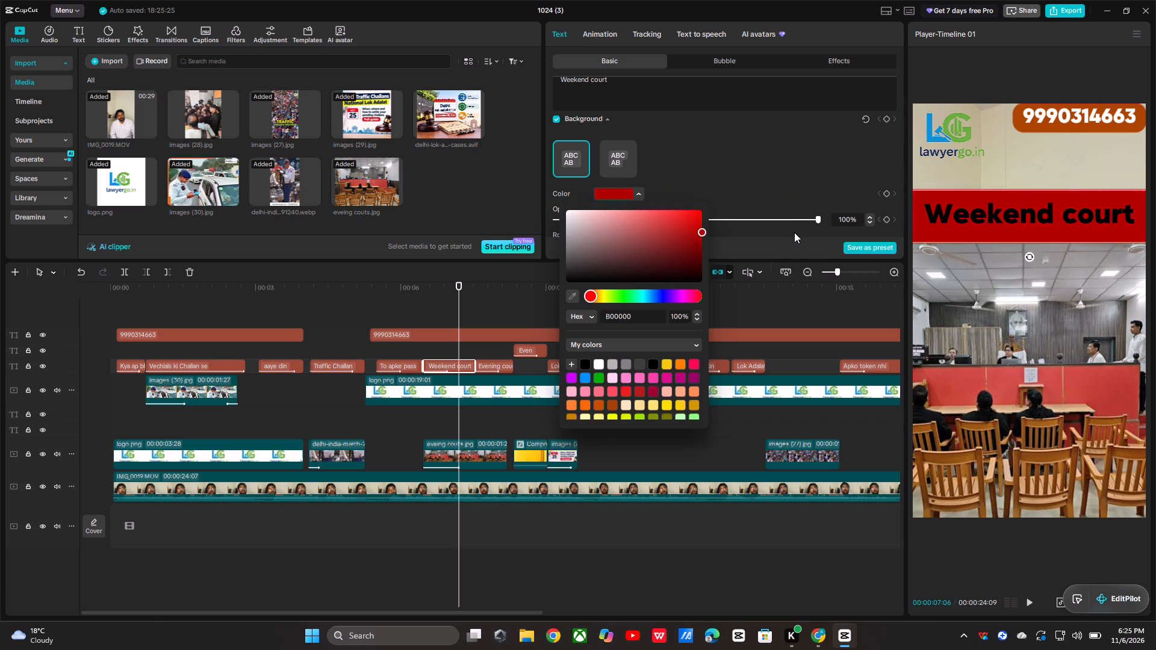
pyautogui.moveTo(794, 232); pyautogui.dragTo(803, 212)
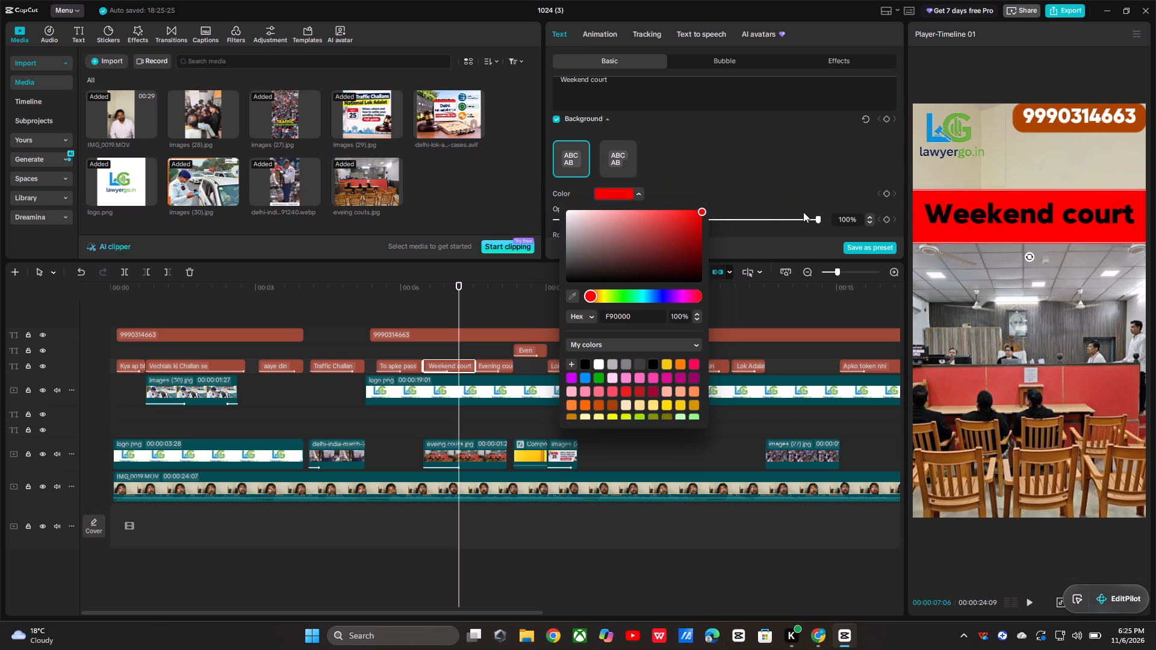
pyautogui.moveTo(803, 212); pyautogui.dragTo(804, 211)
# Play the section from just before the "To apke pass" caption to the end of "Evening court" to check the recoloured caption.
pyautogui.moveTo(462, 283); pyautogui.dragTo(375, 320)
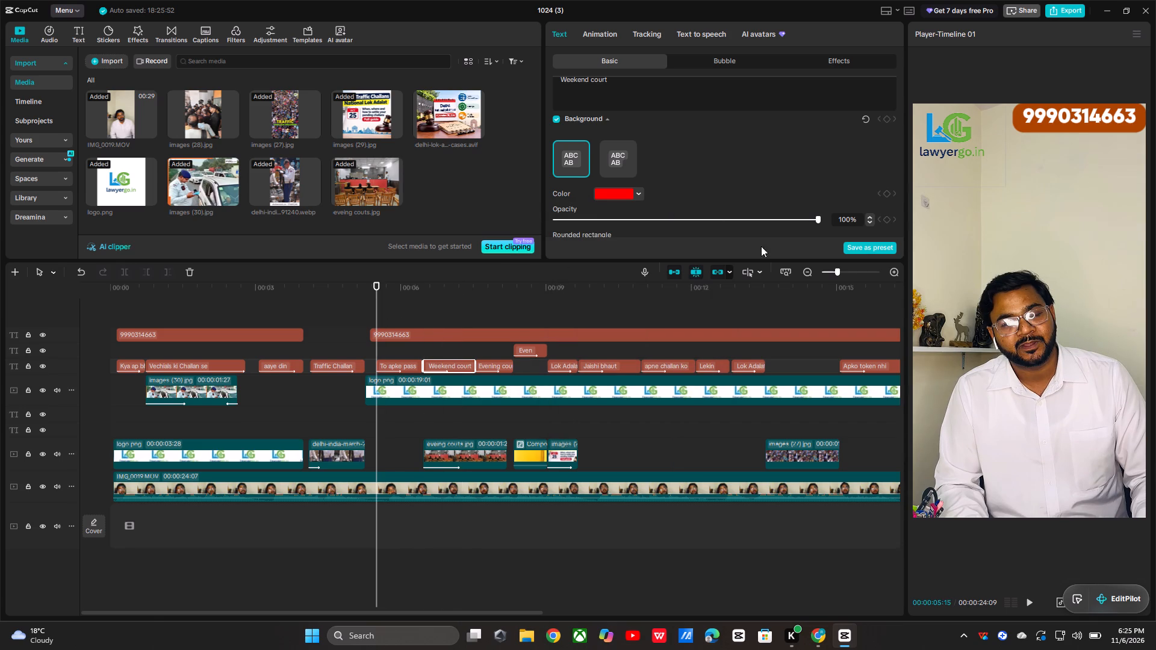
pyautogui.click(1021, 592)
pyautogui.click(1026, 599)
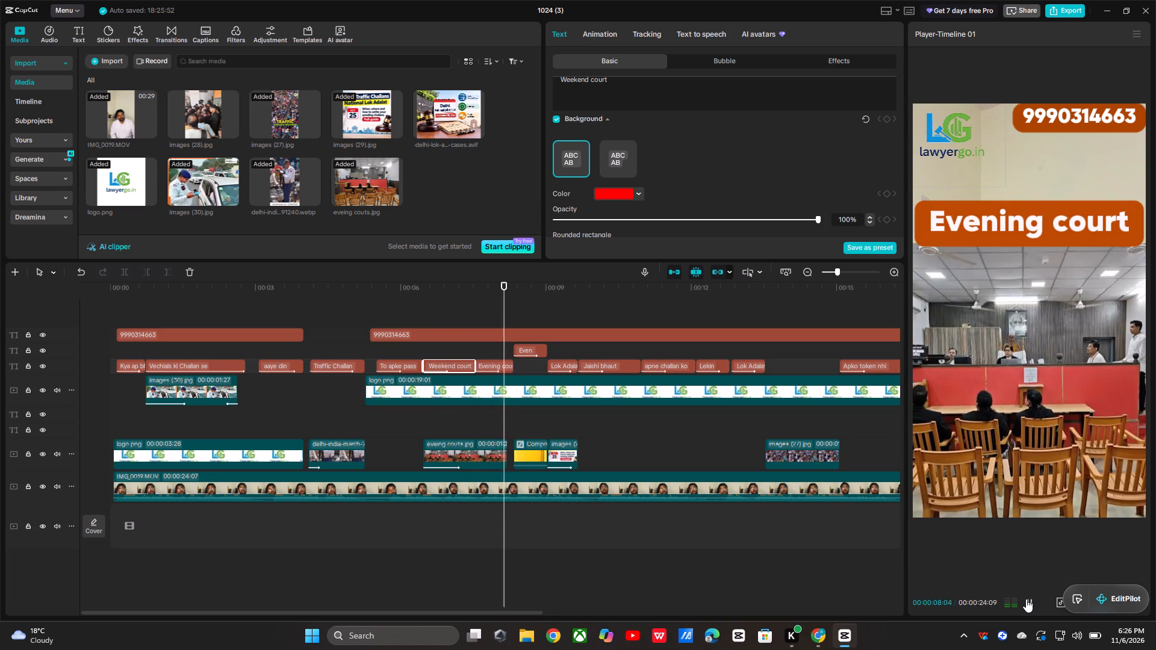
pyautogui.click(1026, 599)
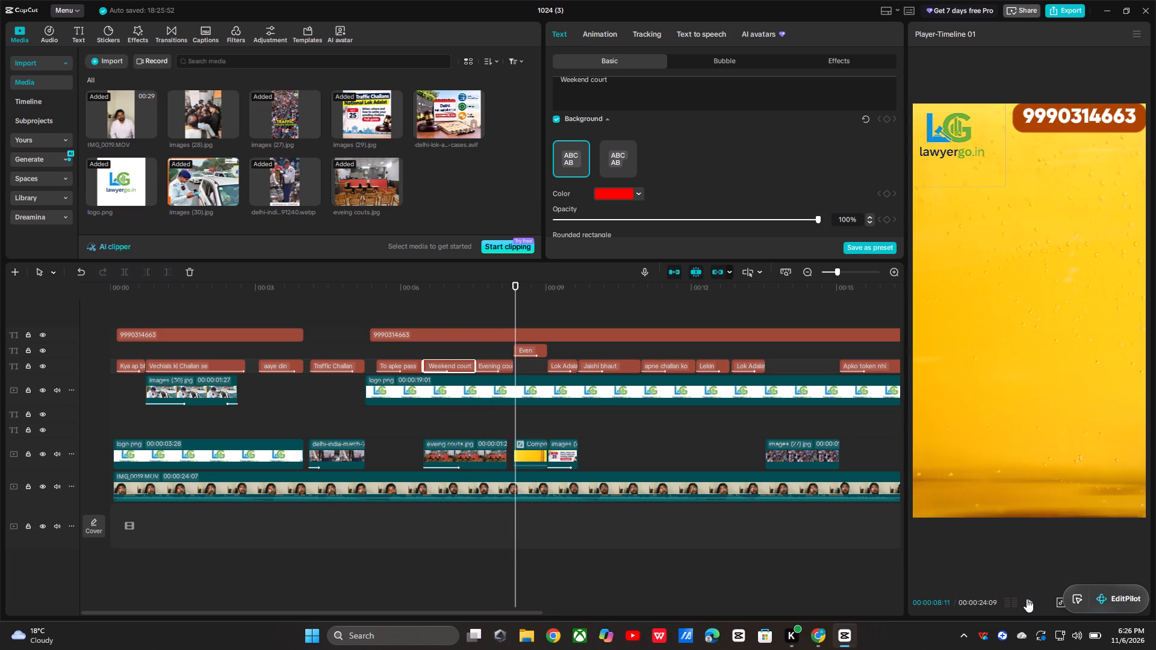
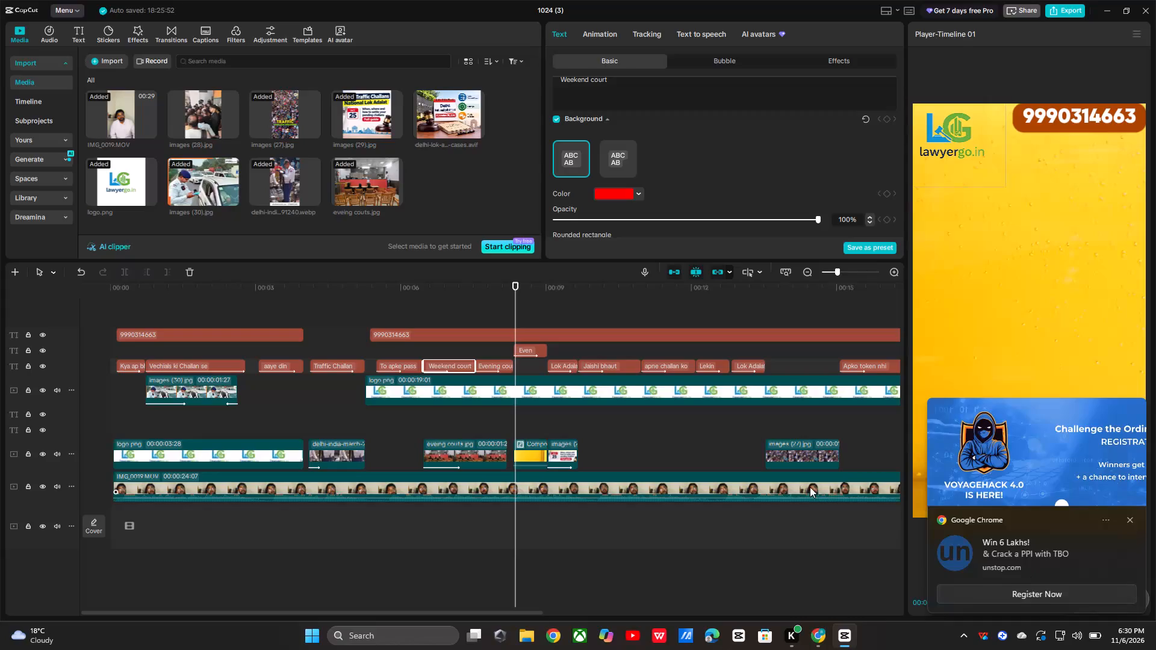
# Dismiss the notification covering the player and play the video from the very start past the "Traffic Challan" caption to review the captions.
pyautogui.moveTo(517, 285); pyautogui.dragTo(336, 301)
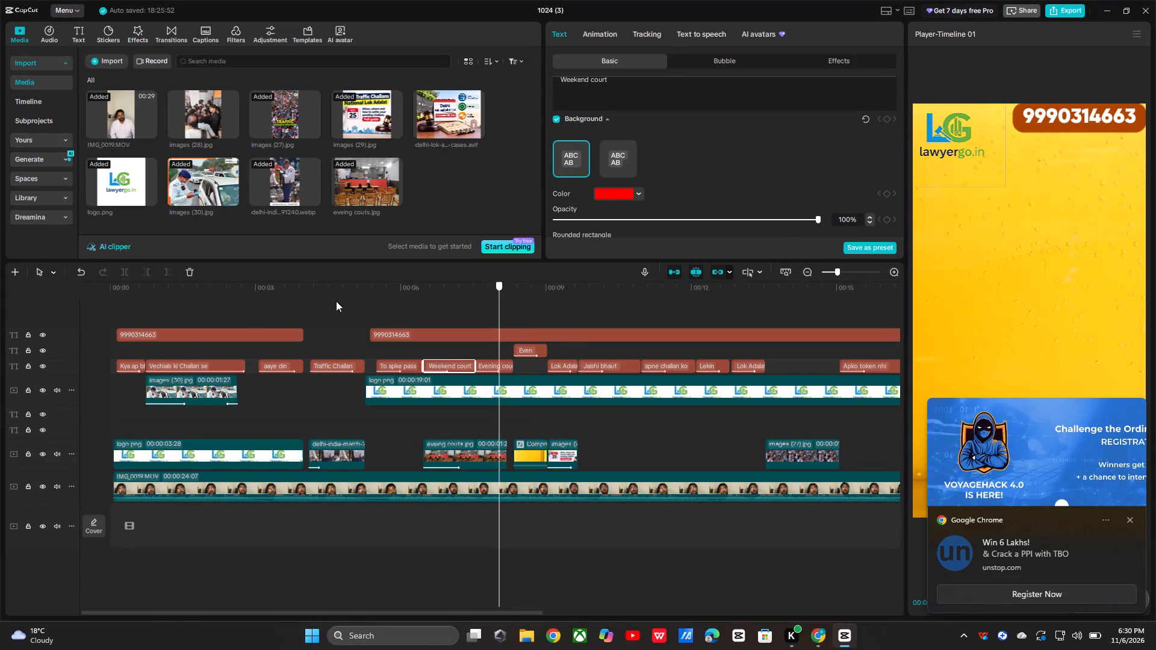
pyautogui.moveTo(336, 301); pyautogui.dragTo(0, 363)
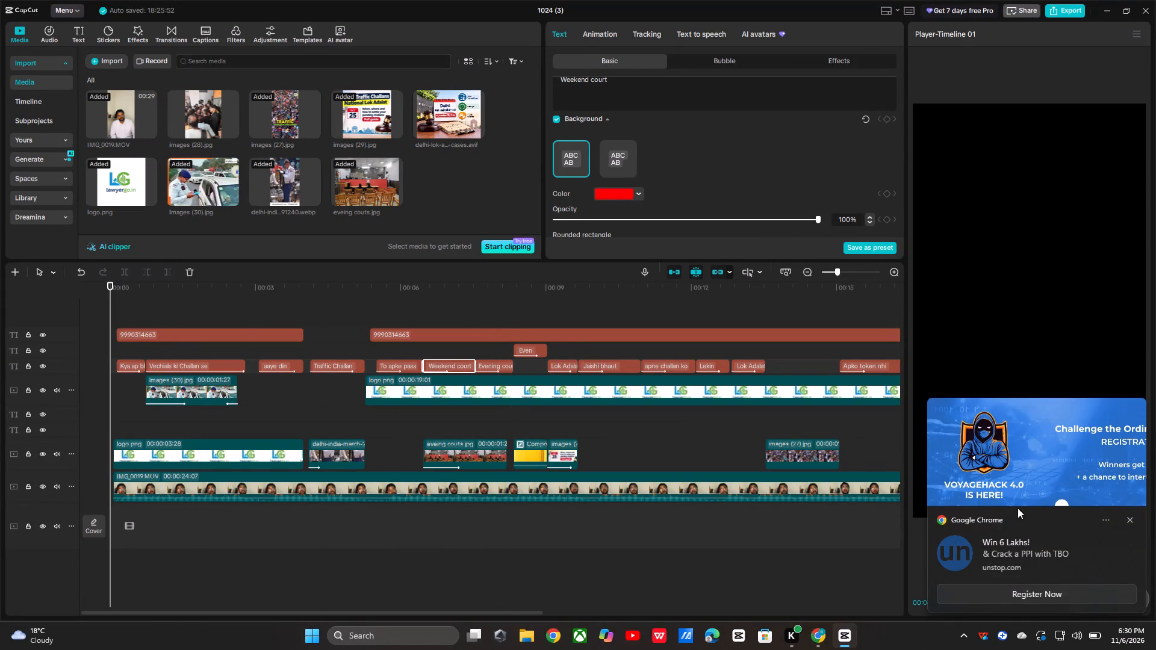
pyautogui.click(1133, 515)
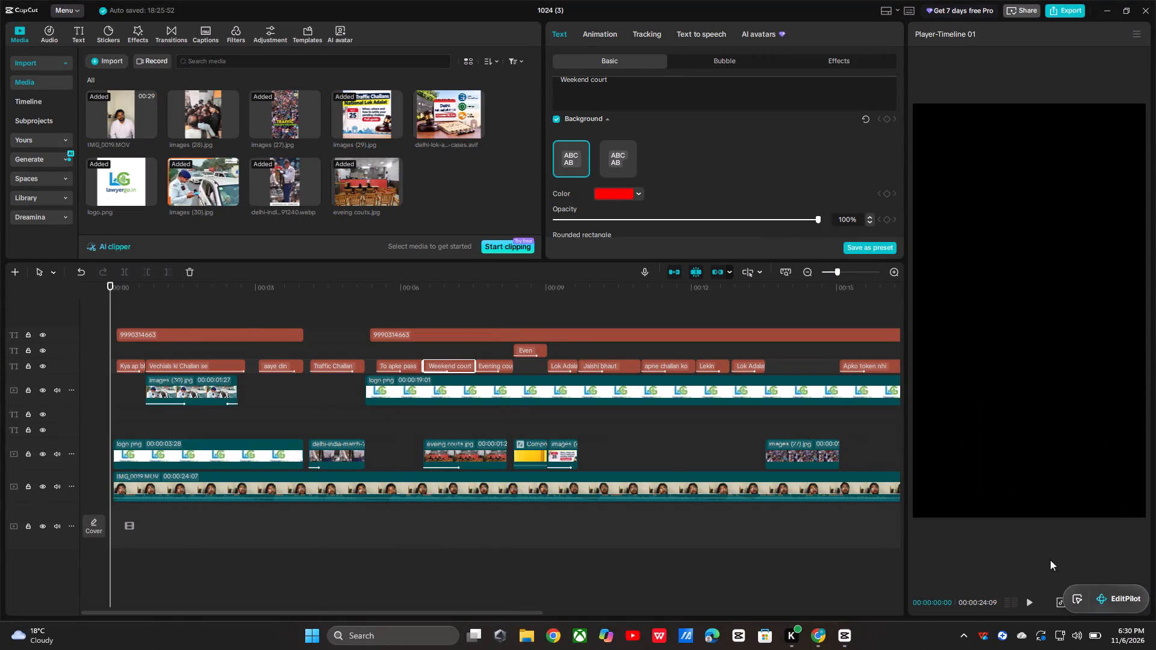
pyautogui.click(1032, 601)
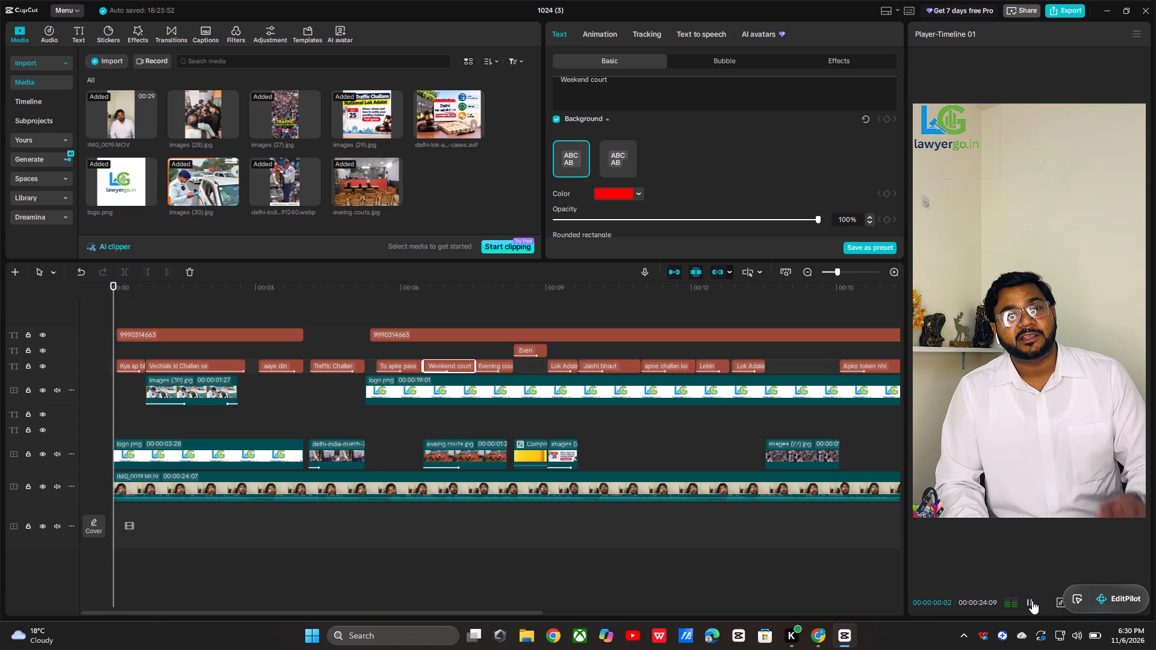
pyautogui.click(1032, 601)
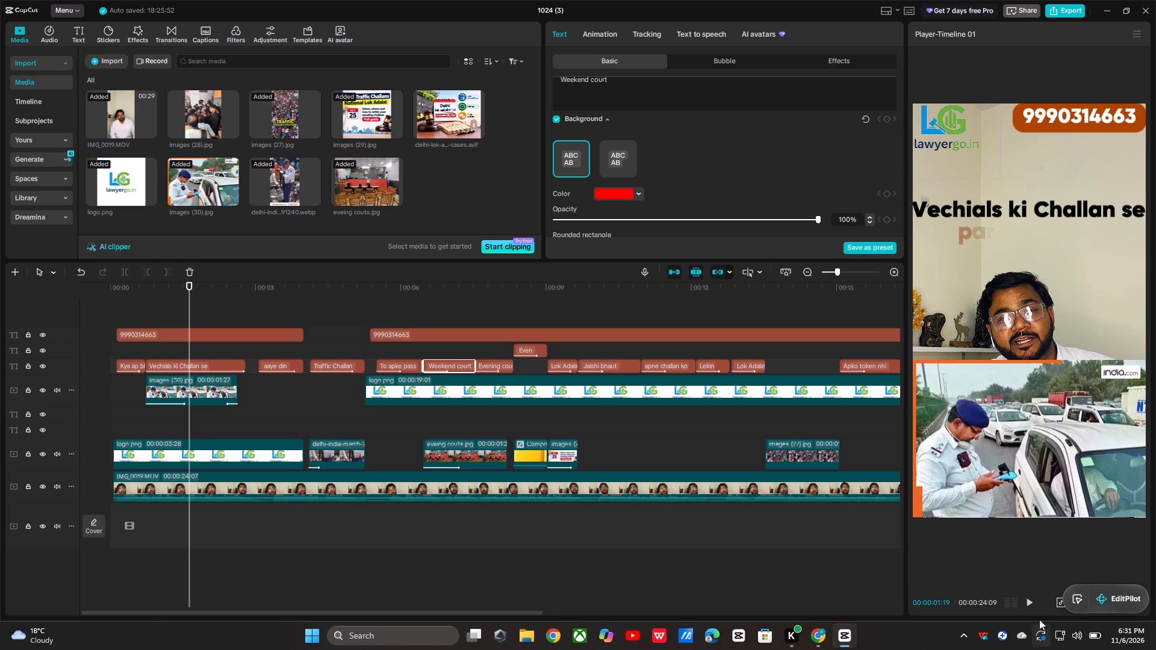
pyautogui.click(1031, 605)
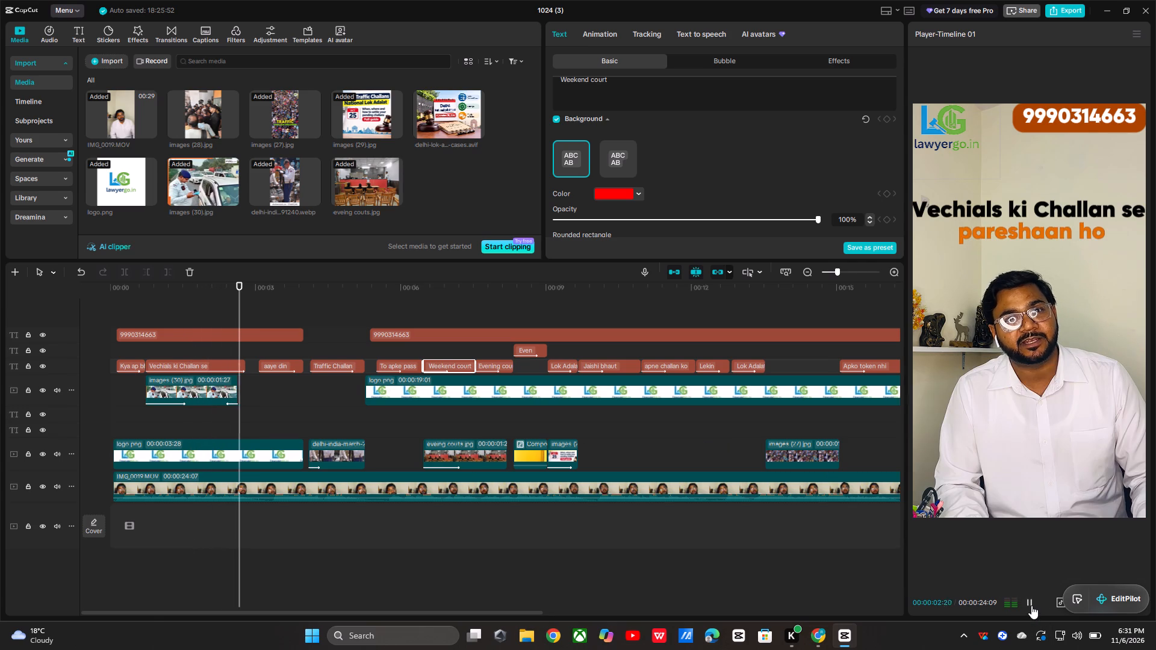
pyautogui.click(1031, 605)
pyautogui.click(1031, 605)
pyautogui.click(1031, 605)
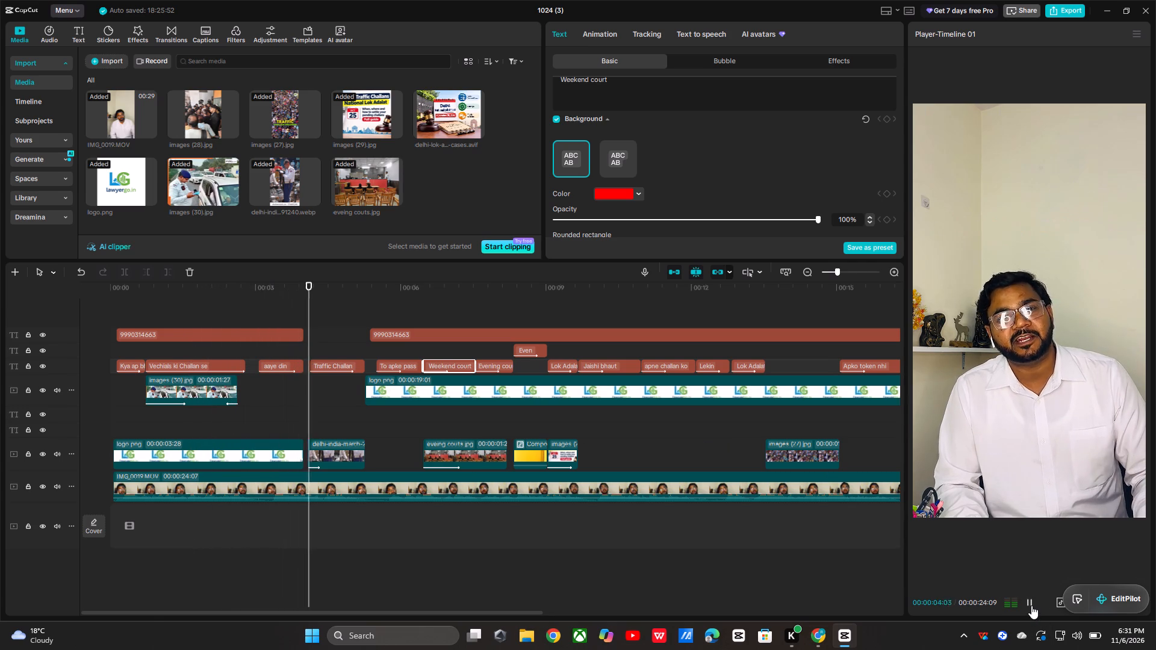
pyautogui.click(1031, 605)
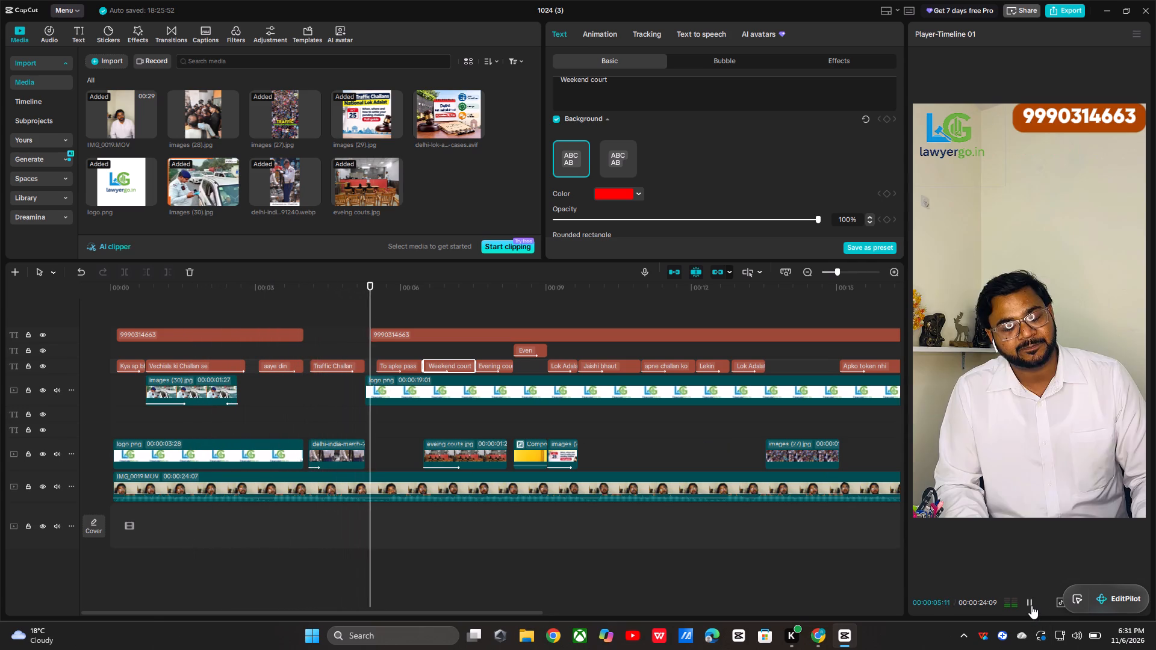